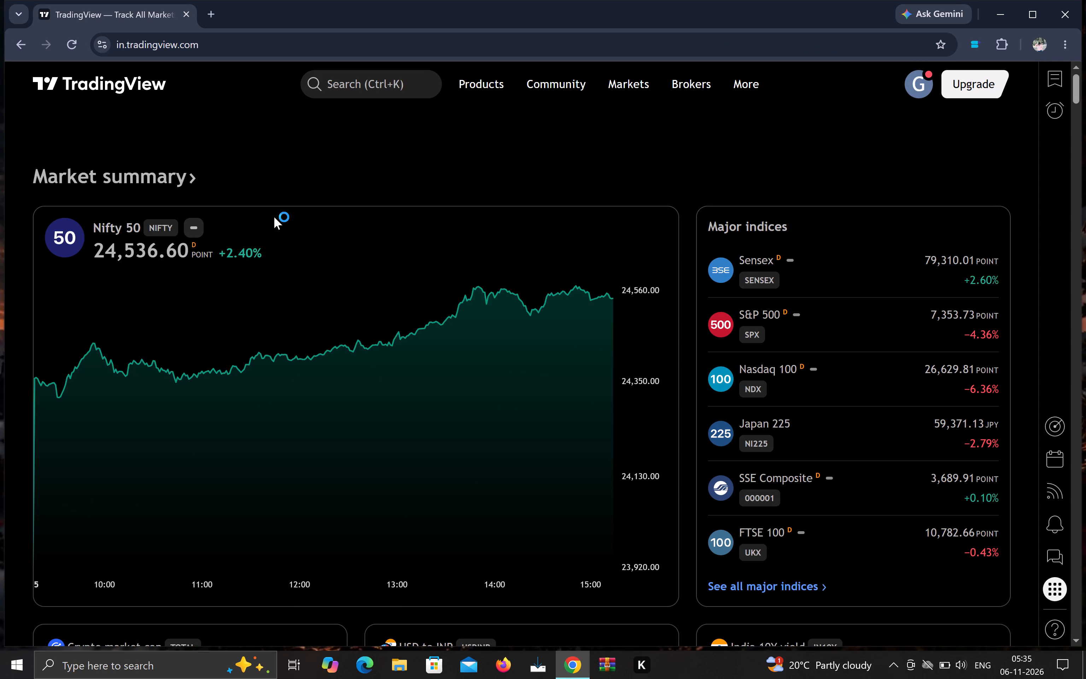
Find Gold (XAUUSD) from OANDA in the symbol search and open its chart.
left_click(348, 82)
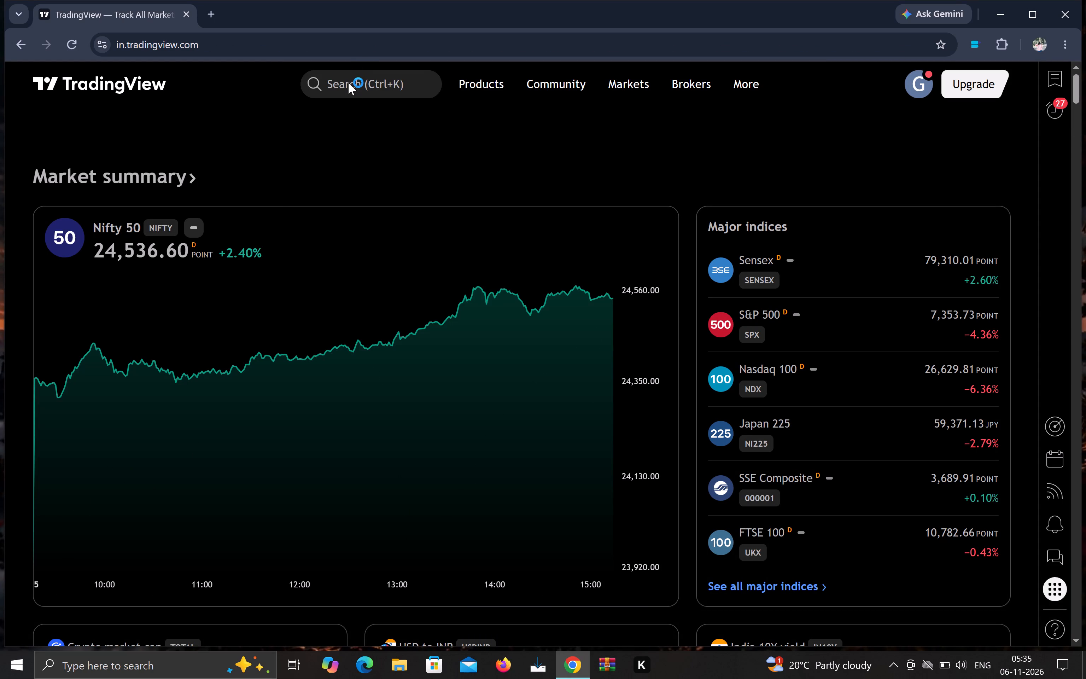
left_click(348, 85)
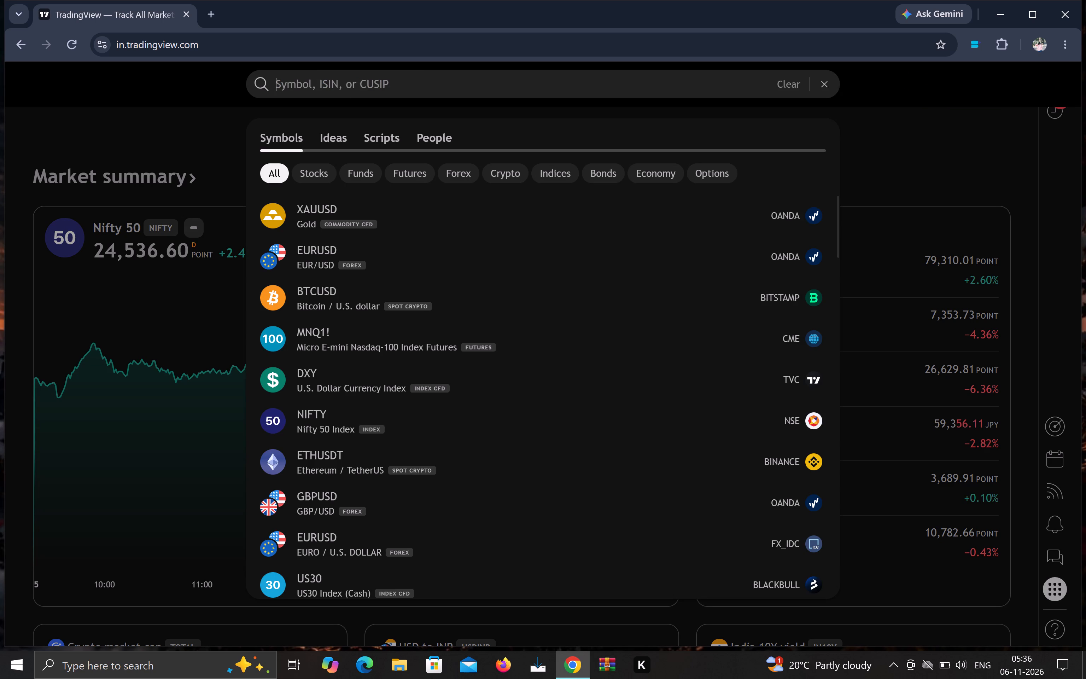
left_click(700, 212)
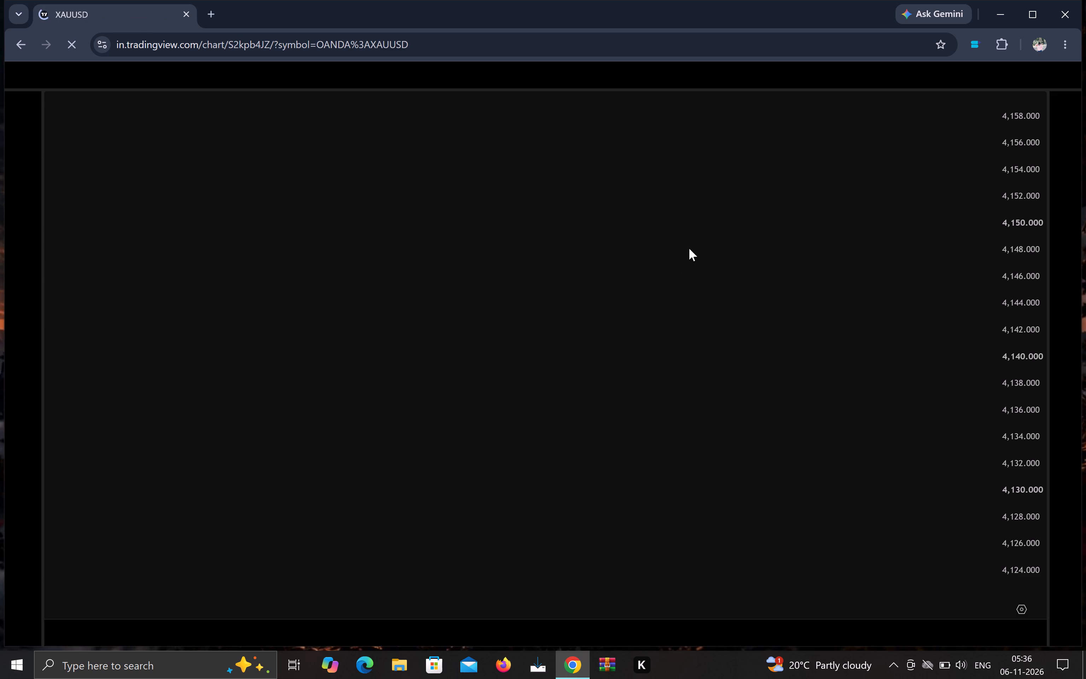
Move the LuxAlgo Sessions indicator off the XAUUSD price chart into its own pane below it.
scroll(621, 303, "down", 3)
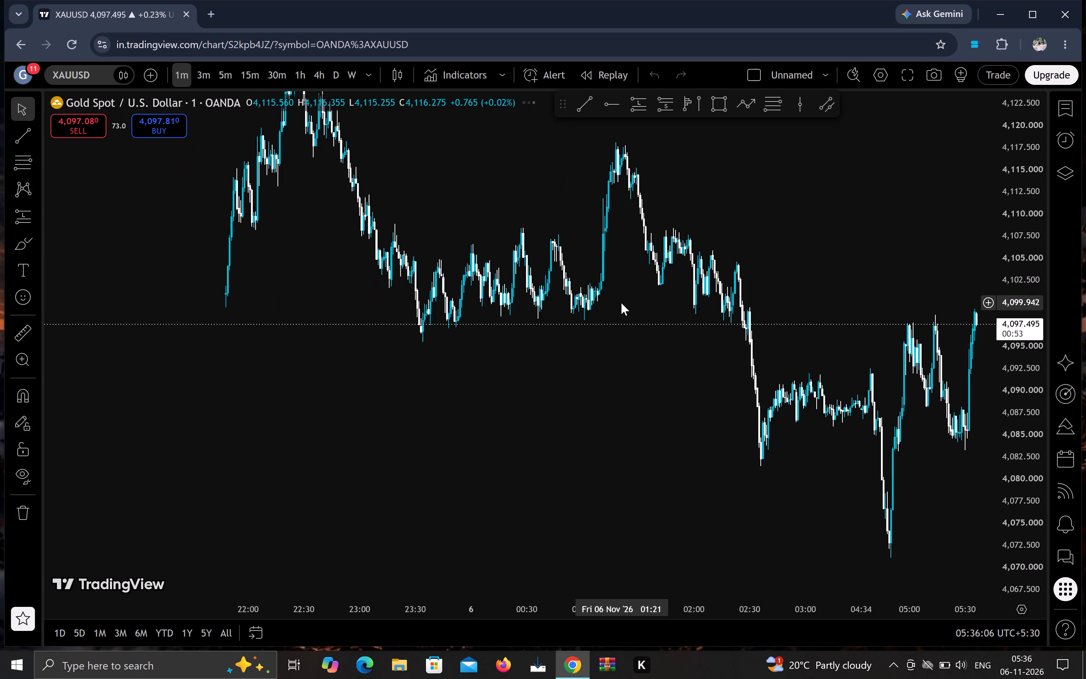
scroll(621, 303, "up", 7)
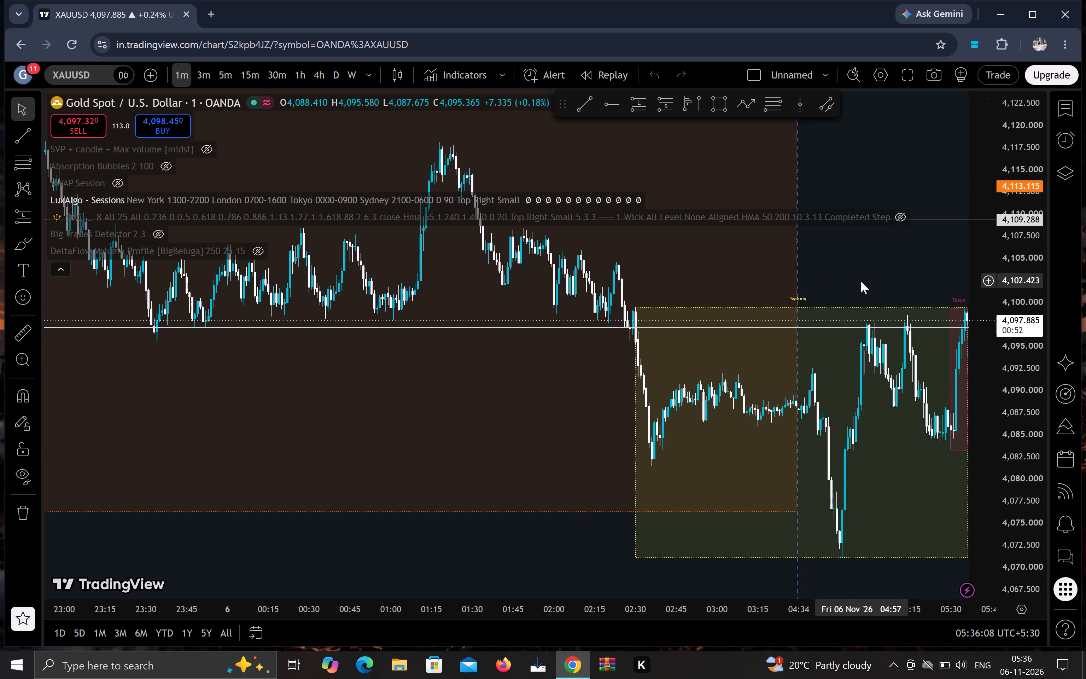
scroll(611, 381, "down", 17)
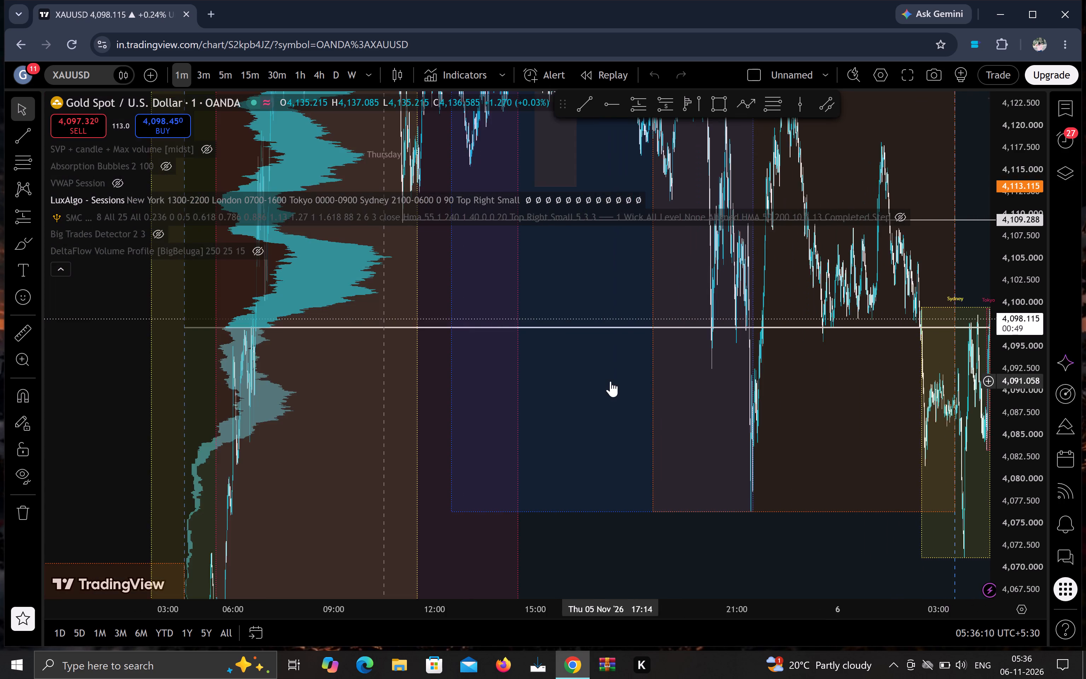
scroll(611, 381, "down", 1)
left_click_drag(623, 365, 574, 611)
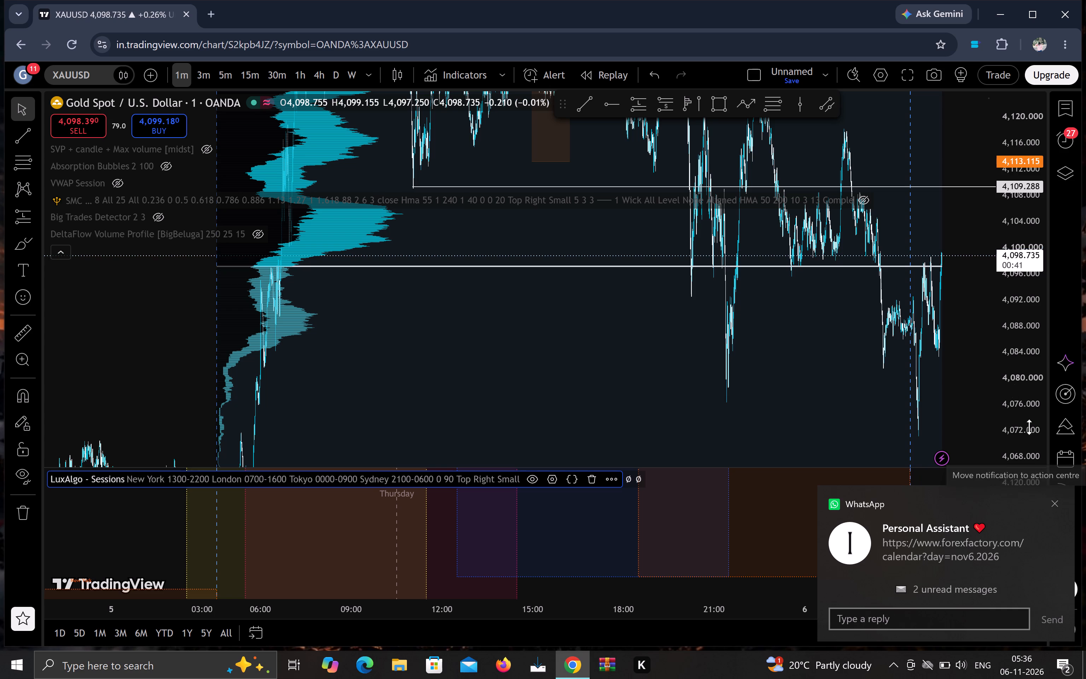
left_click(986, 392)
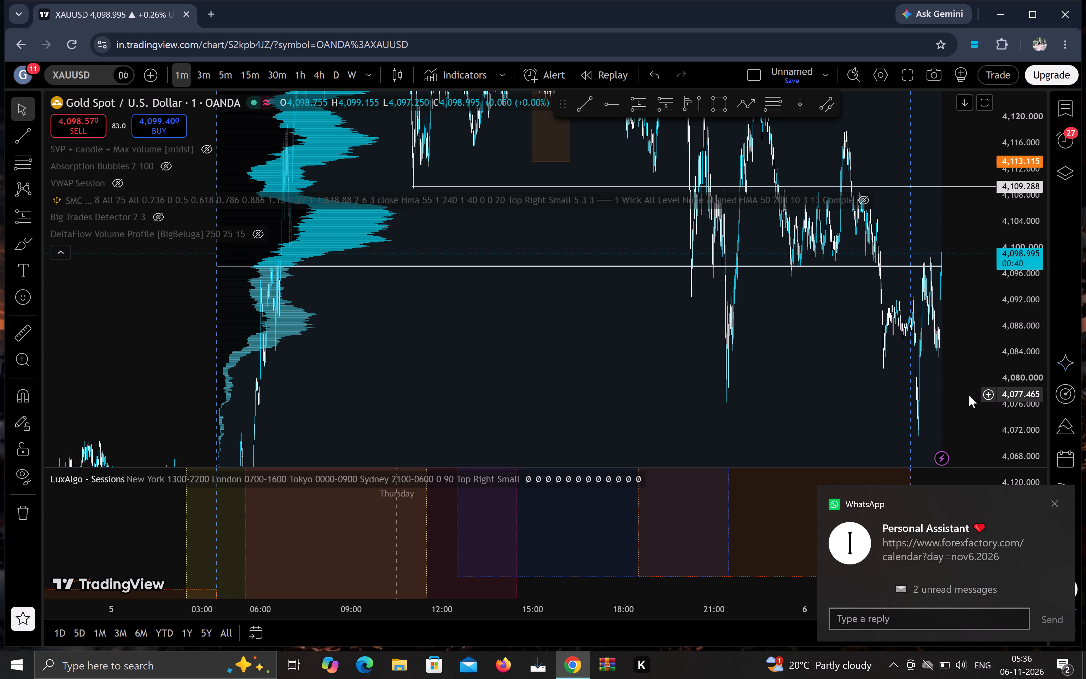
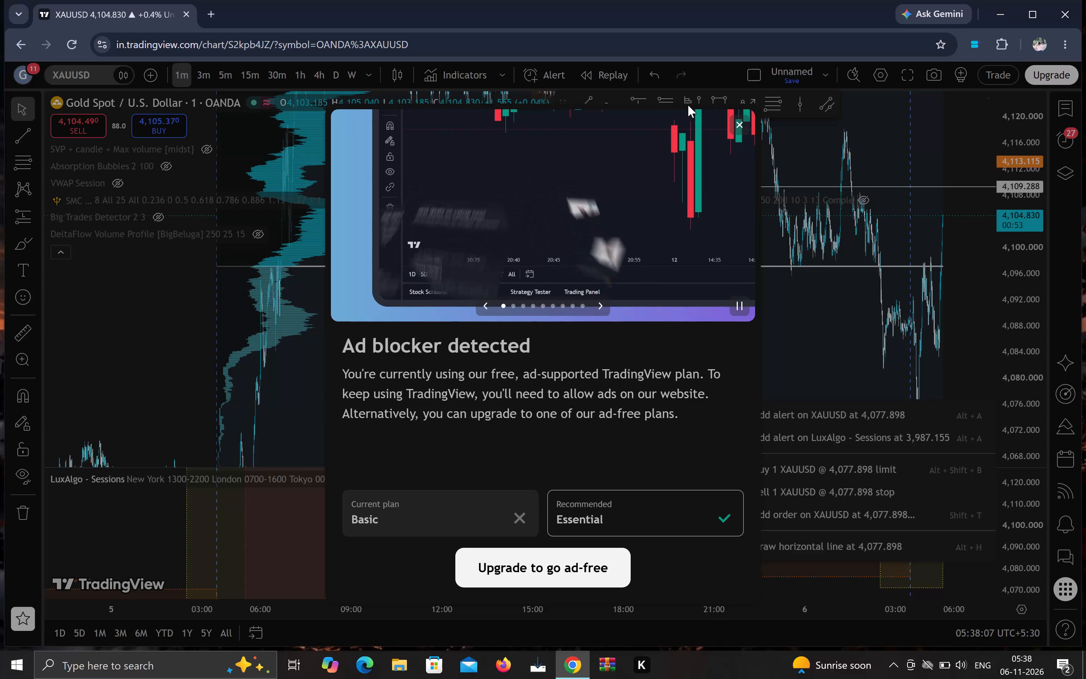
Dismiss the ad blocker notice covering the chart.
left_click(740, 123)
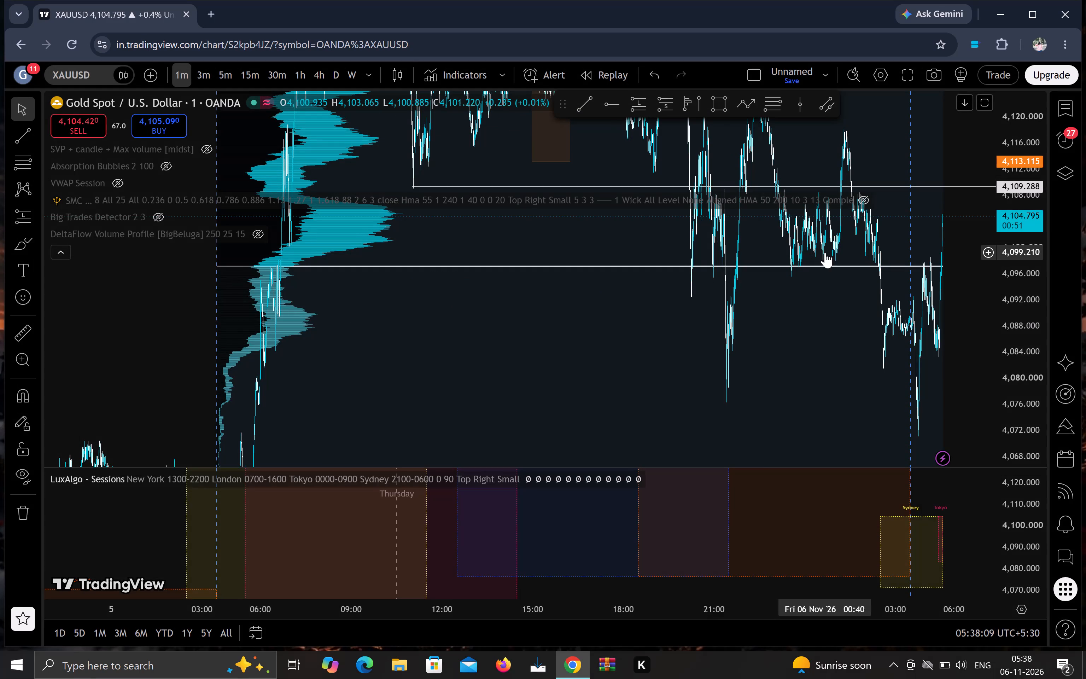
Remove all drawings from the XAUUSD chart.
left_click_drag(825, 253, 590, 360)
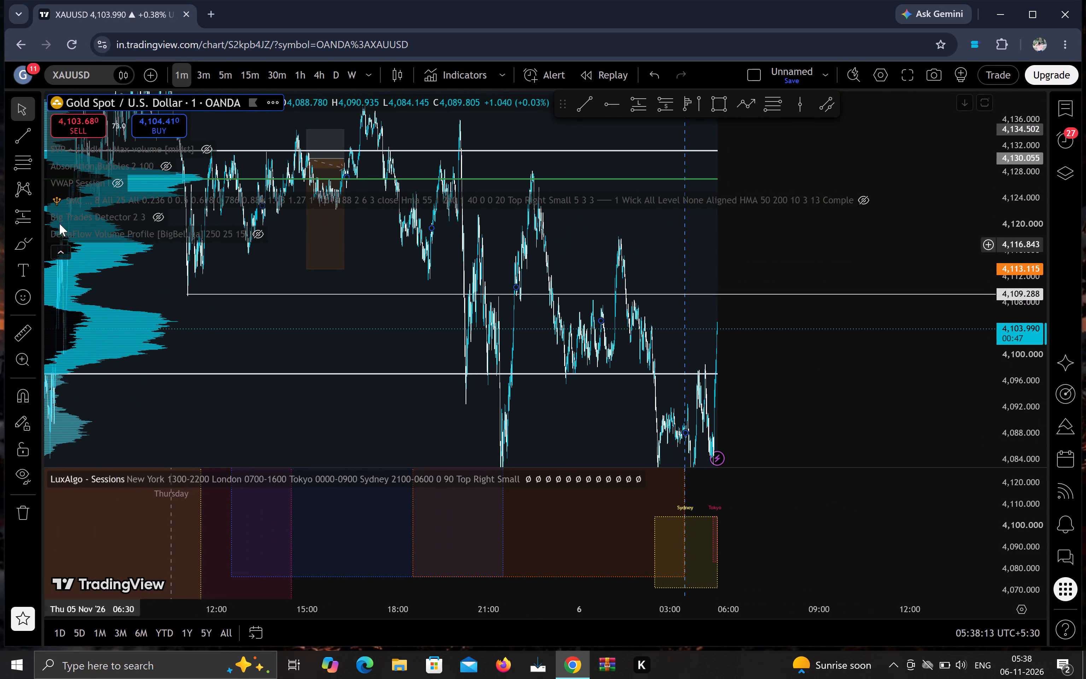
left_click(60, 255)
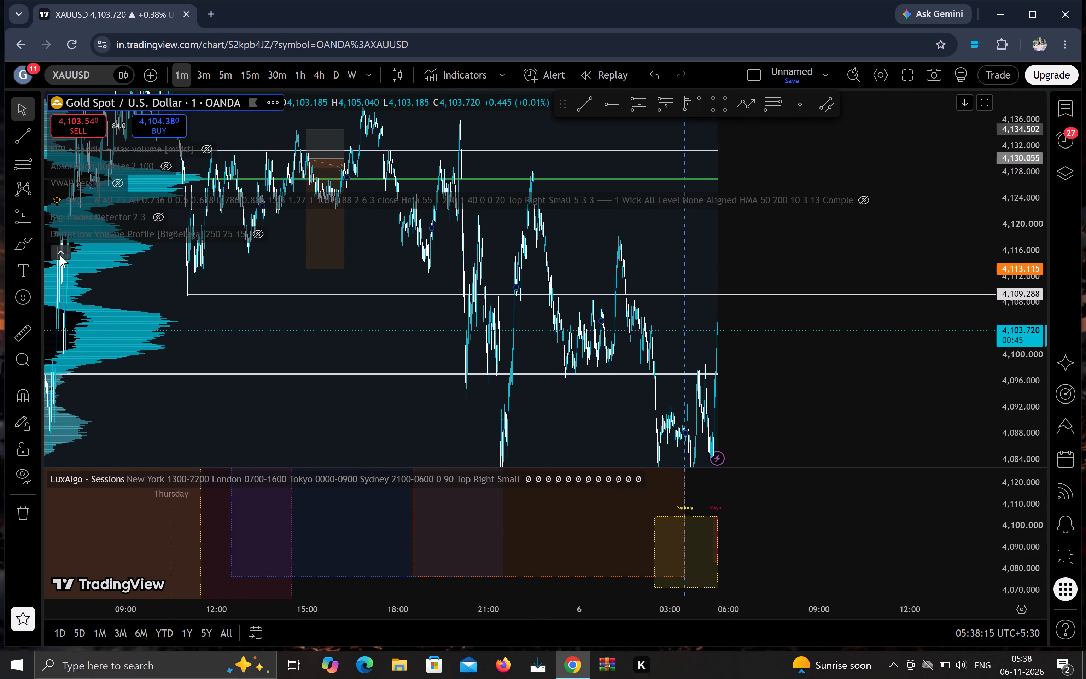
left_click(62, 149)
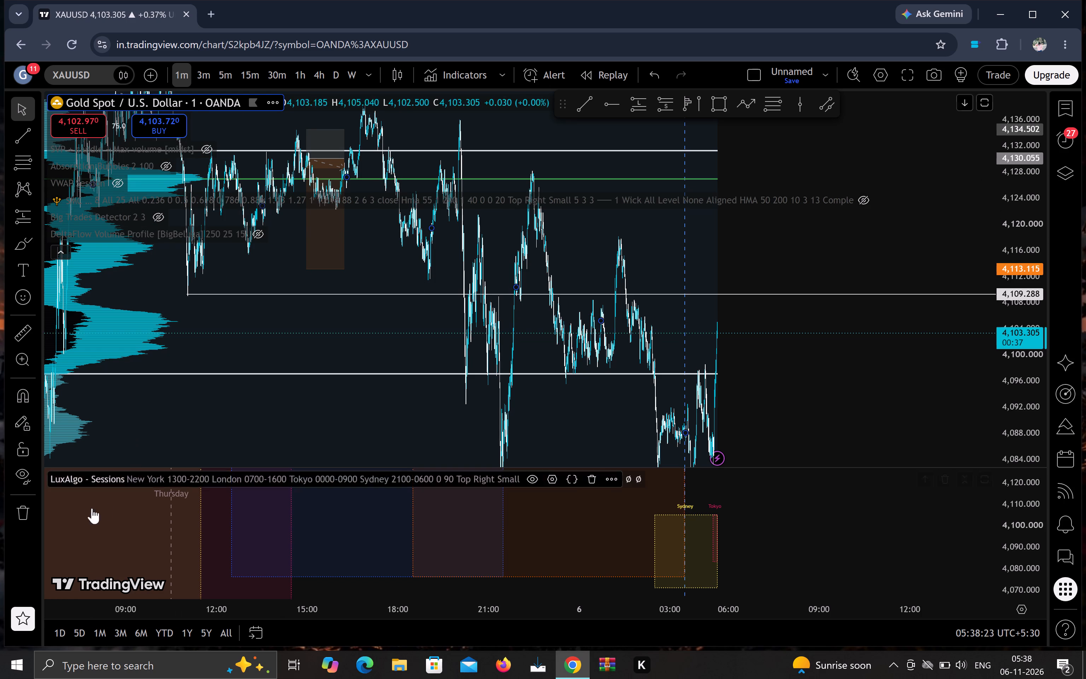
left_click(34, 509)
left_click(79, 503)
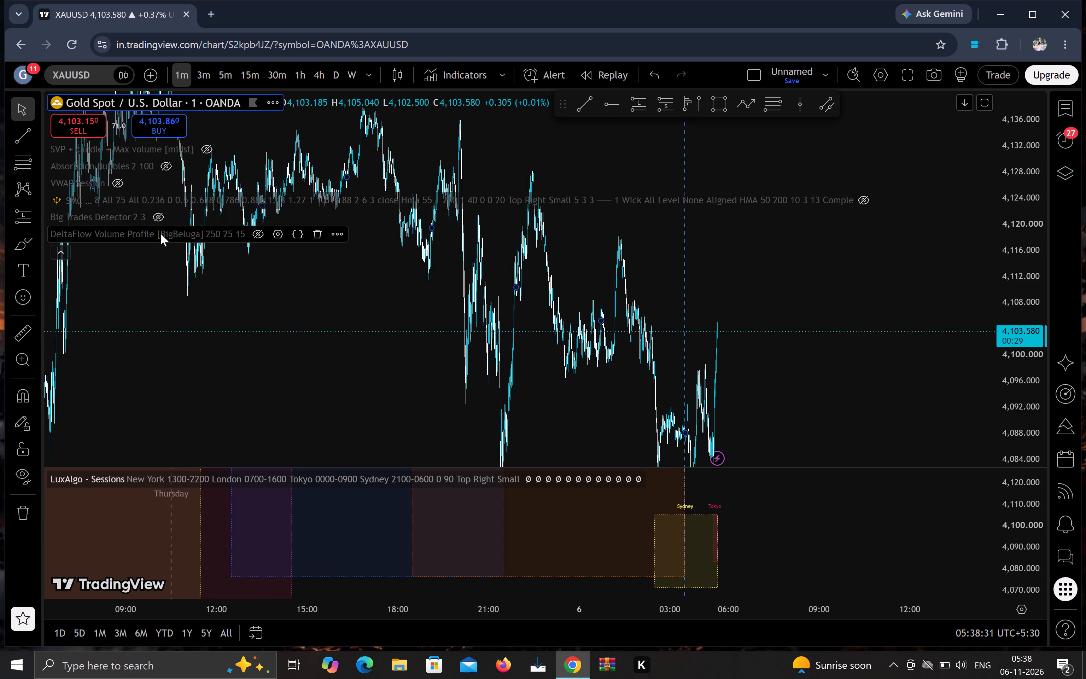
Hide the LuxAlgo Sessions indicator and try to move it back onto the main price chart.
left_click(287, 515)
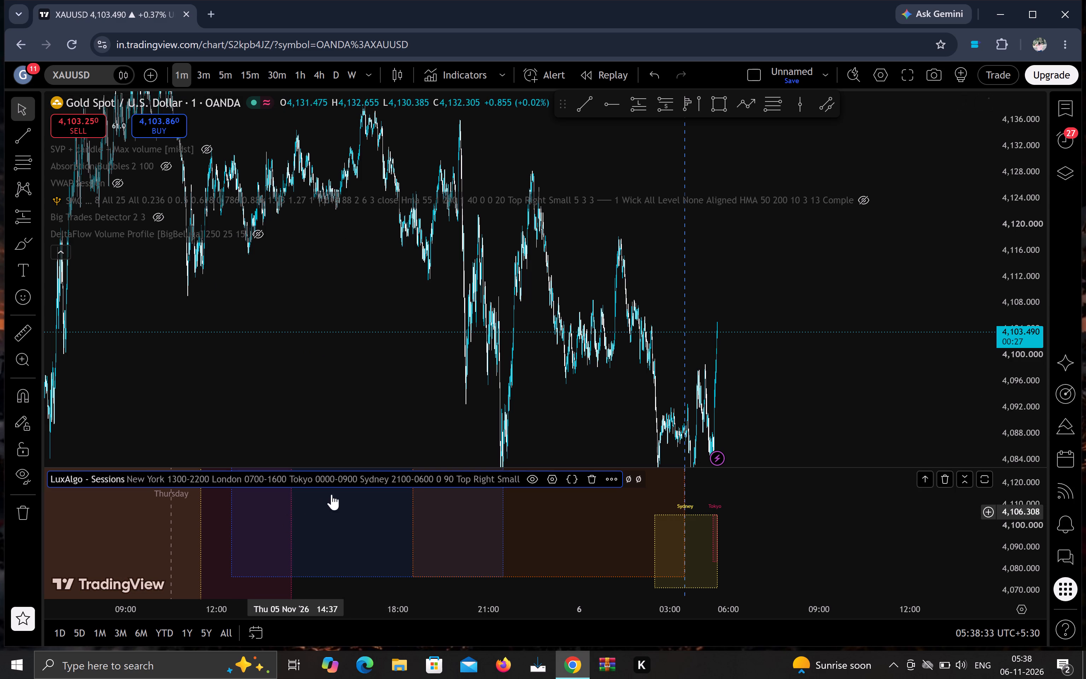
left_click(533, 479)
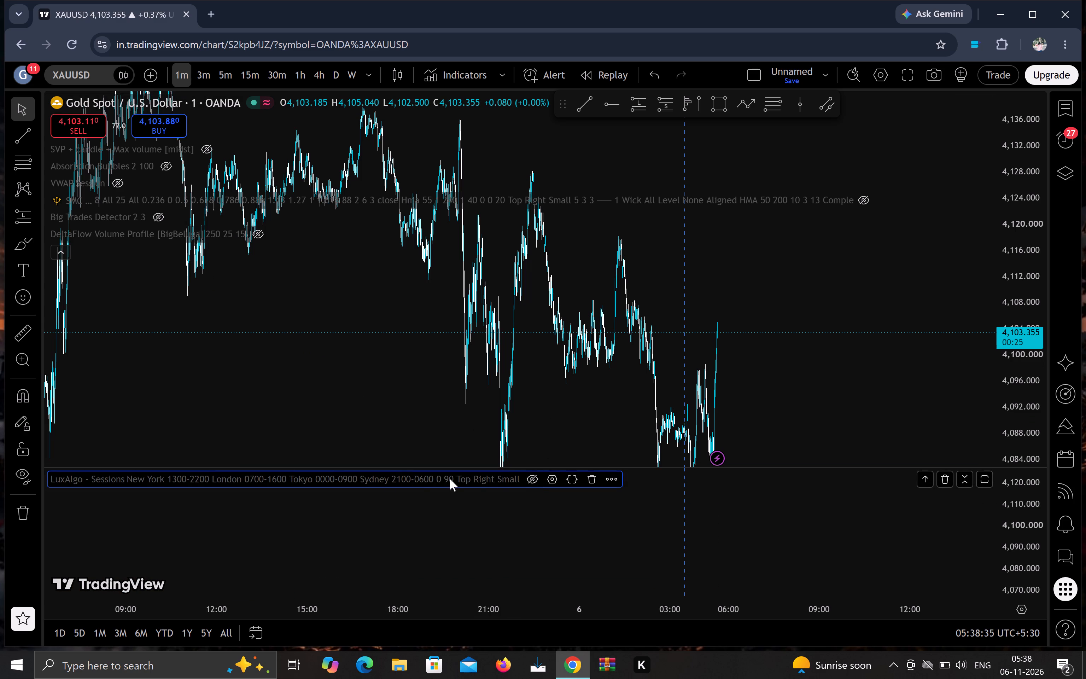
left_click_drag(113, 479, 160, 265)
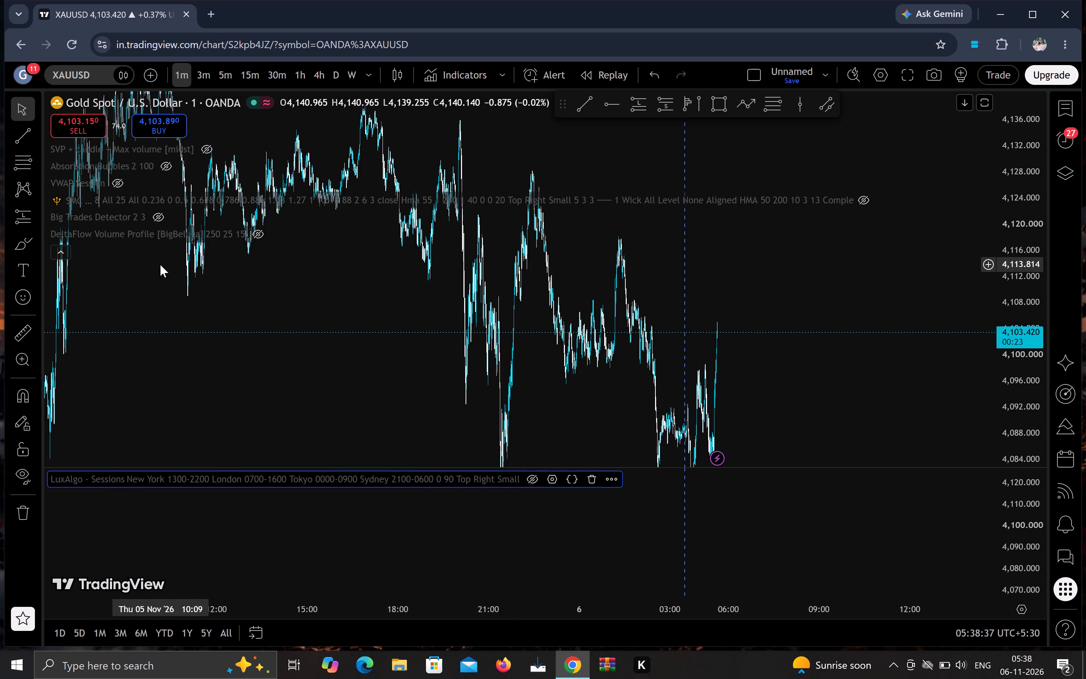
Collapse the indicator legend on the main price chart.
left_click(225, 380)
left_click(56, 253)
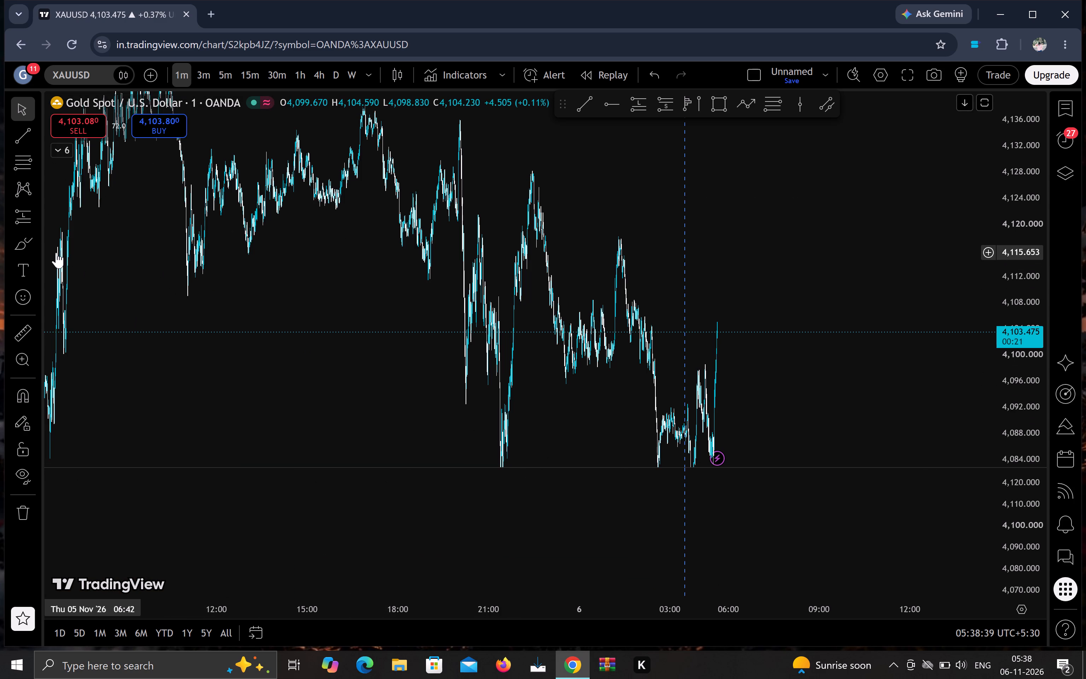
Delete the separate LuxAlgo Sessions pane below the price chart.
scroll(258, 375, "down", 4)
scroll(258, 375, "up", 20)
scroll(258, 375, "up", 1)
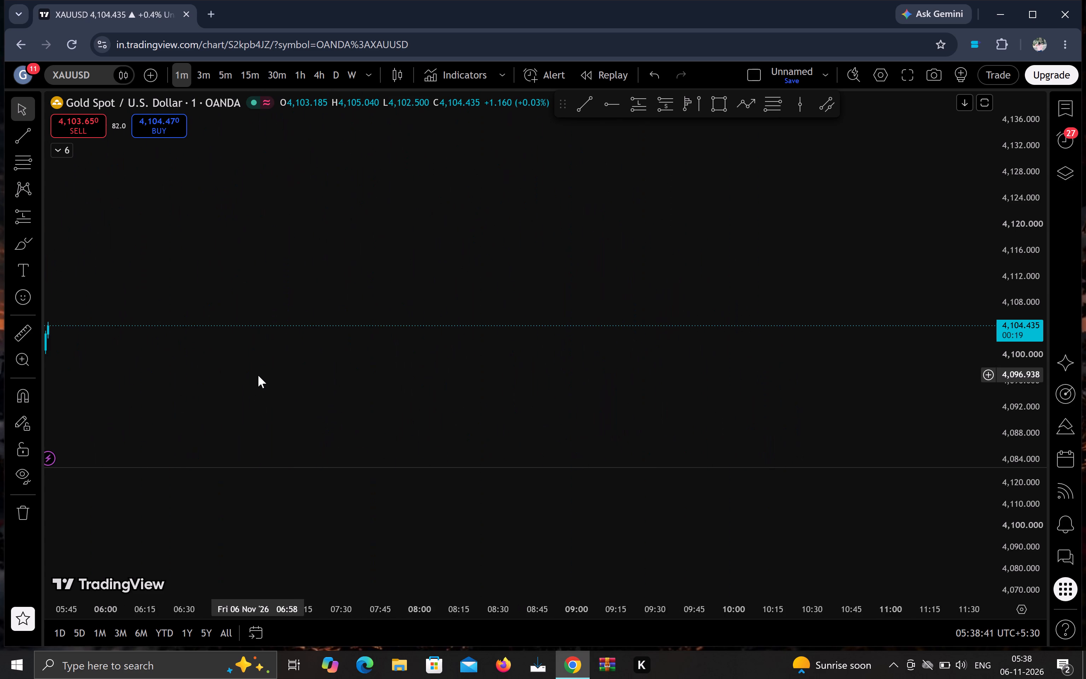
scroll(258, 375, "up", 3)
left_click_drag(203, 408, 697, 389)
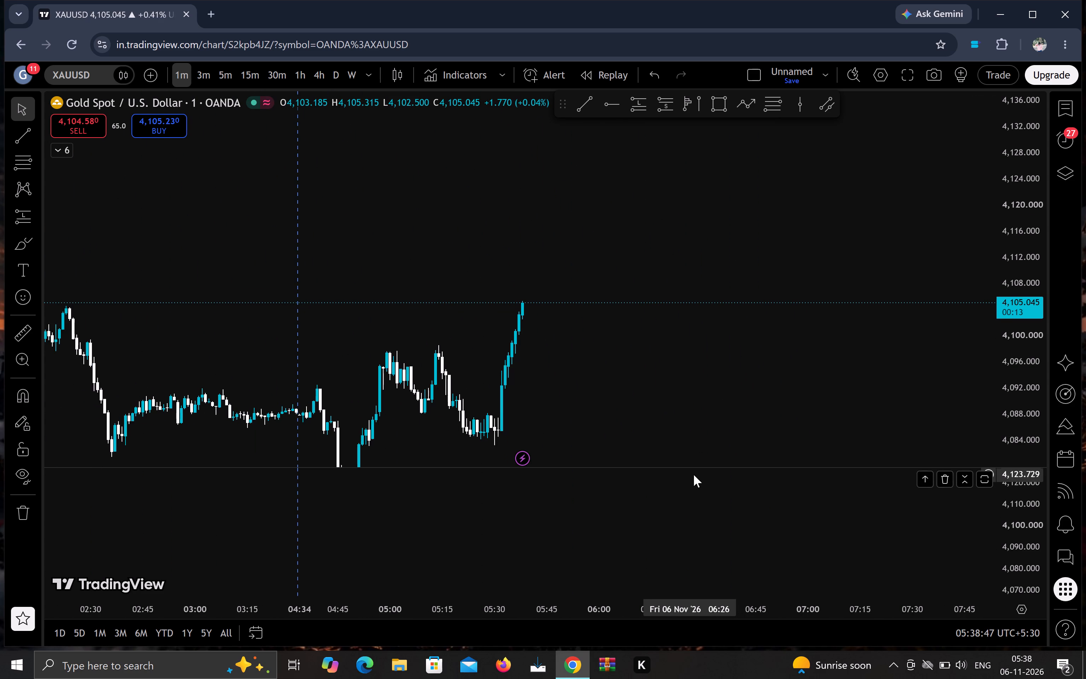
left_click(941, 477)
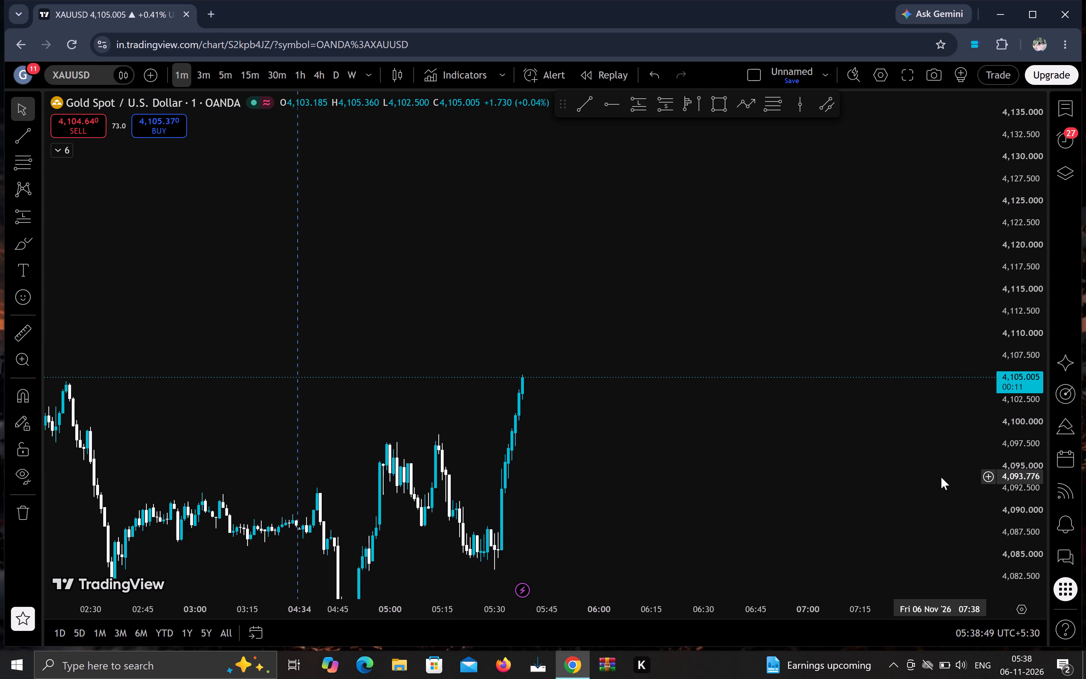
Place a long position on the 05:37 candle with its entry at about 4,103.700.
left_click_drag(700, 481, 782, 312)
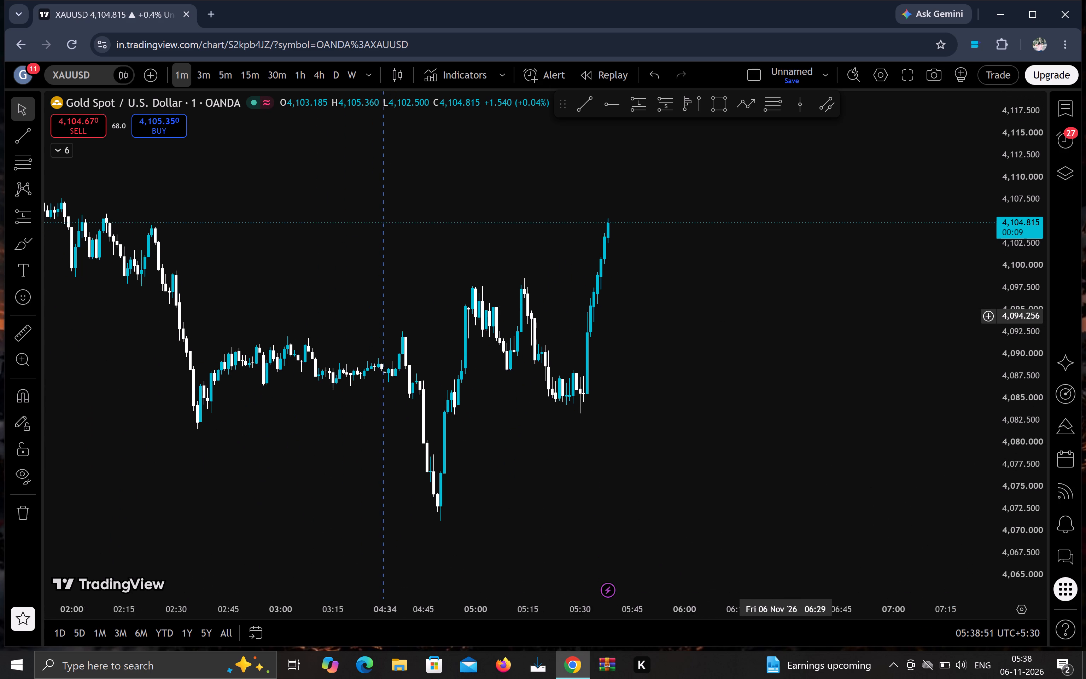
left_click_drag(782, 312, 779, 308)
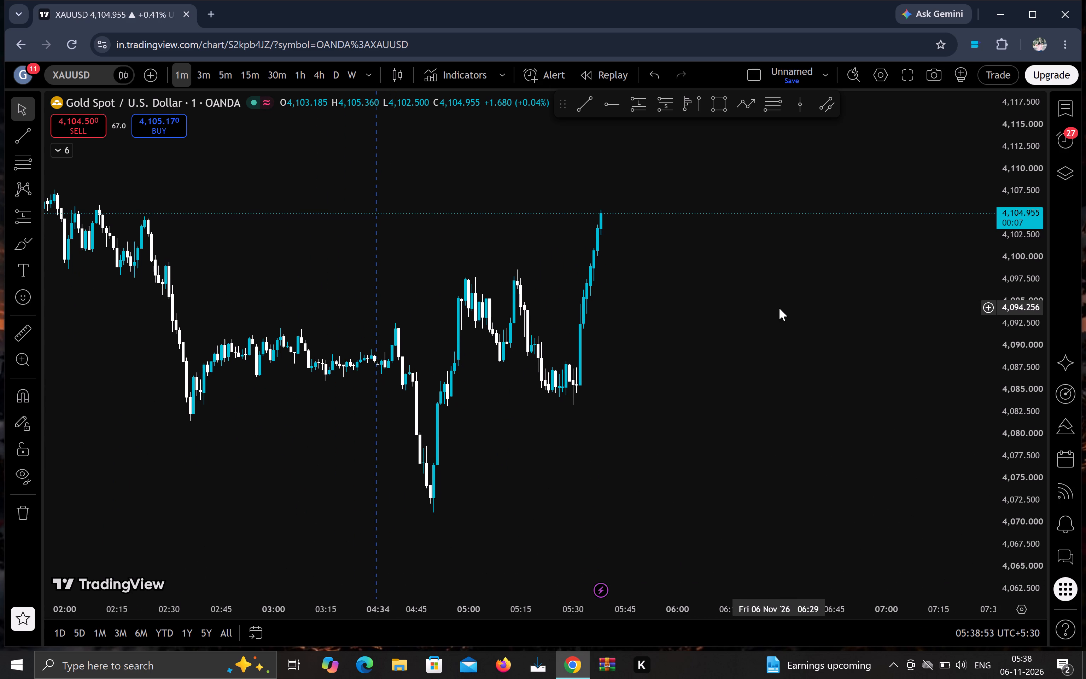
scroll(779, 308, "down", 1)
scroll(779, 308, "up", 1)
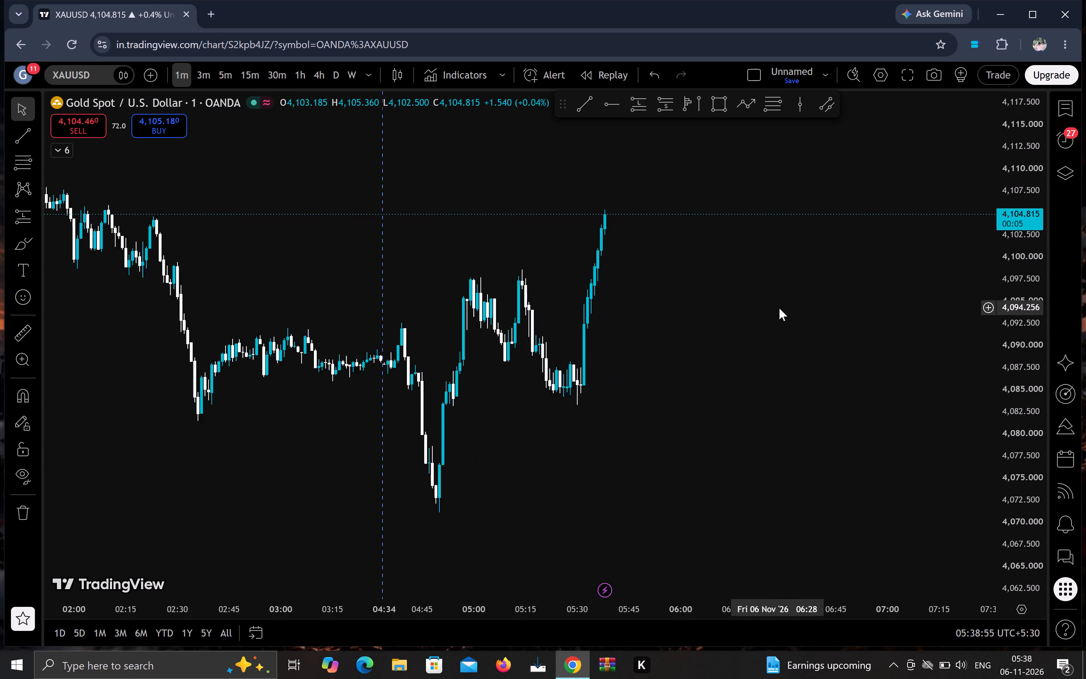
scroll(779, 308, "up", 1)
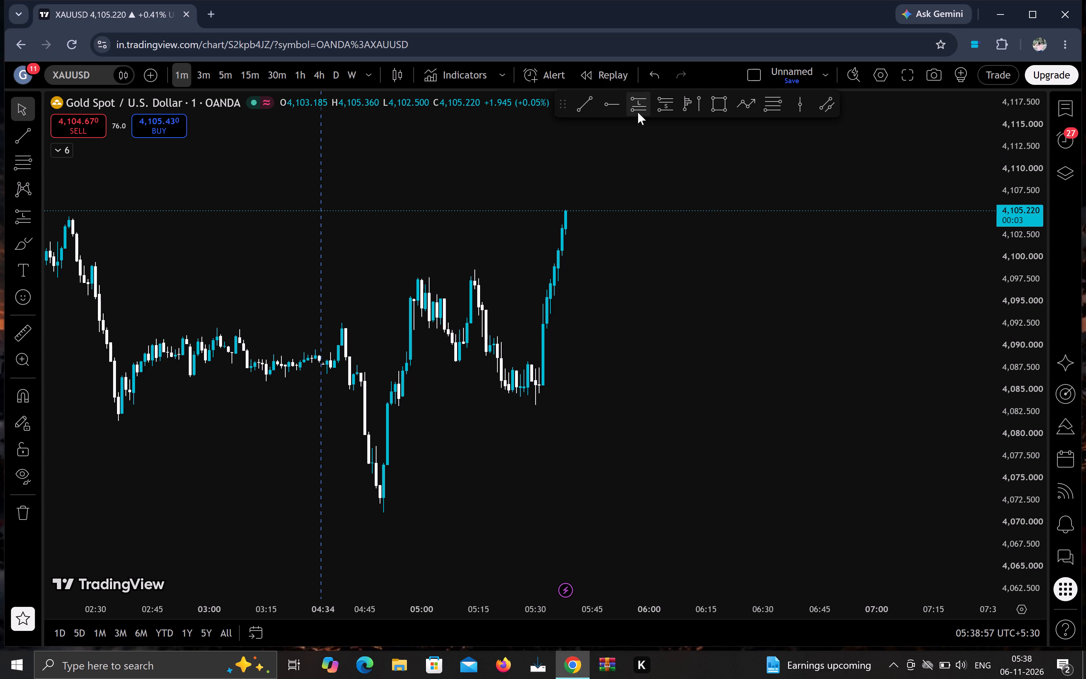
left_click(635, 110)
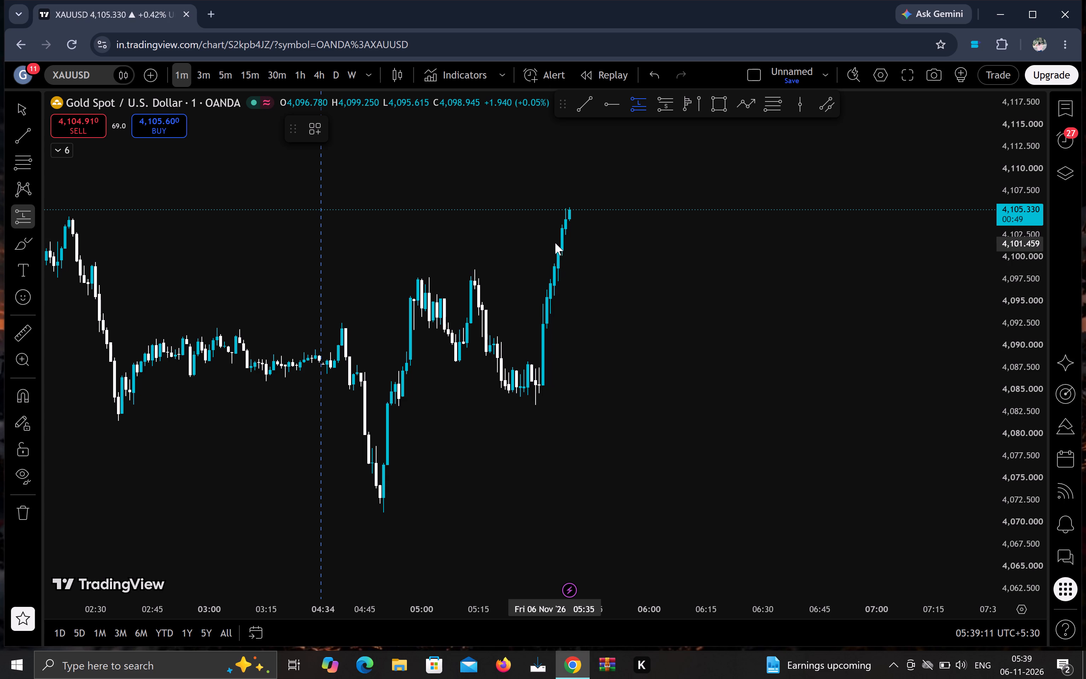
left_click(562, 225)
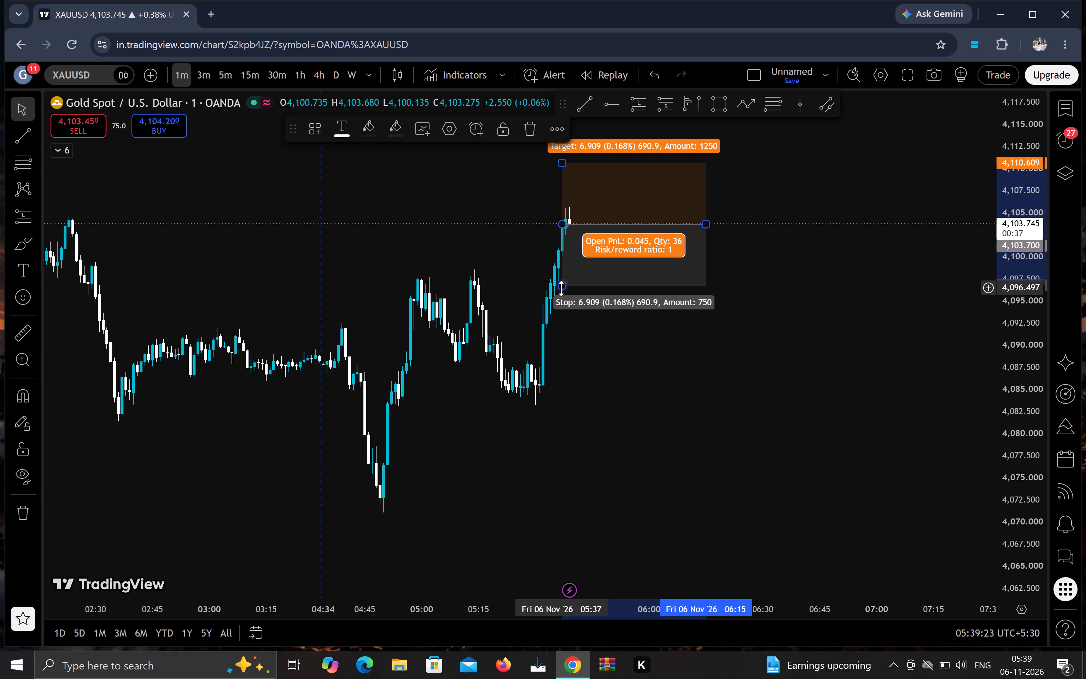
Lower the long position's stop level to about 4,093.776 and deselect the drawing.
left_click_drag(561, 289, 565, 326)
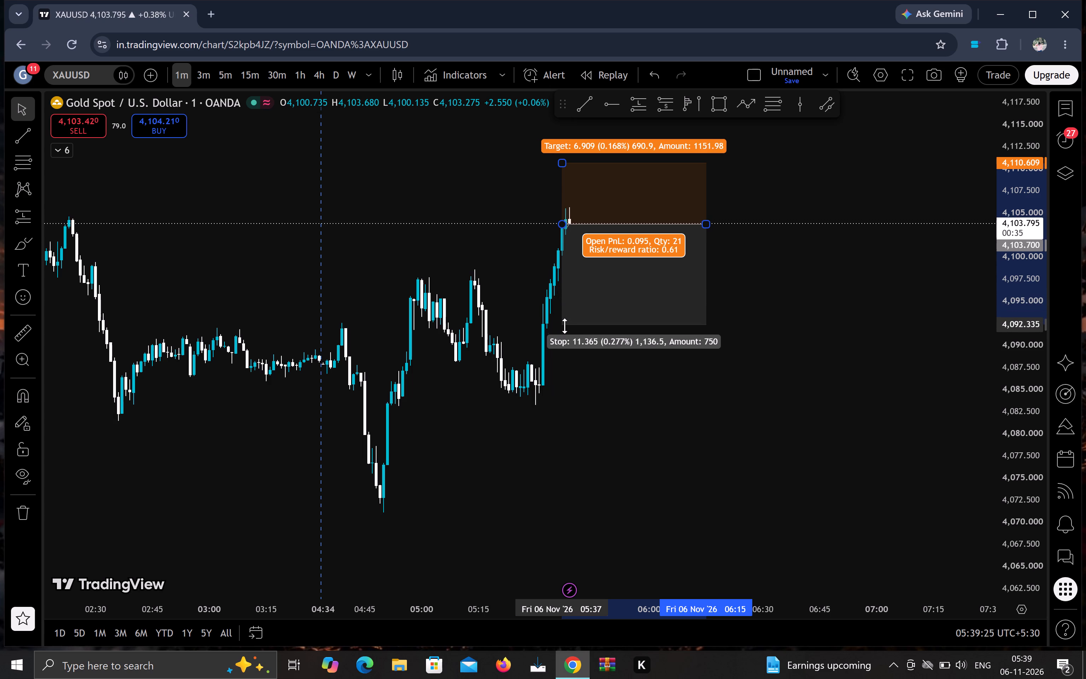
left_click_drag(565, 326, 565, 321)
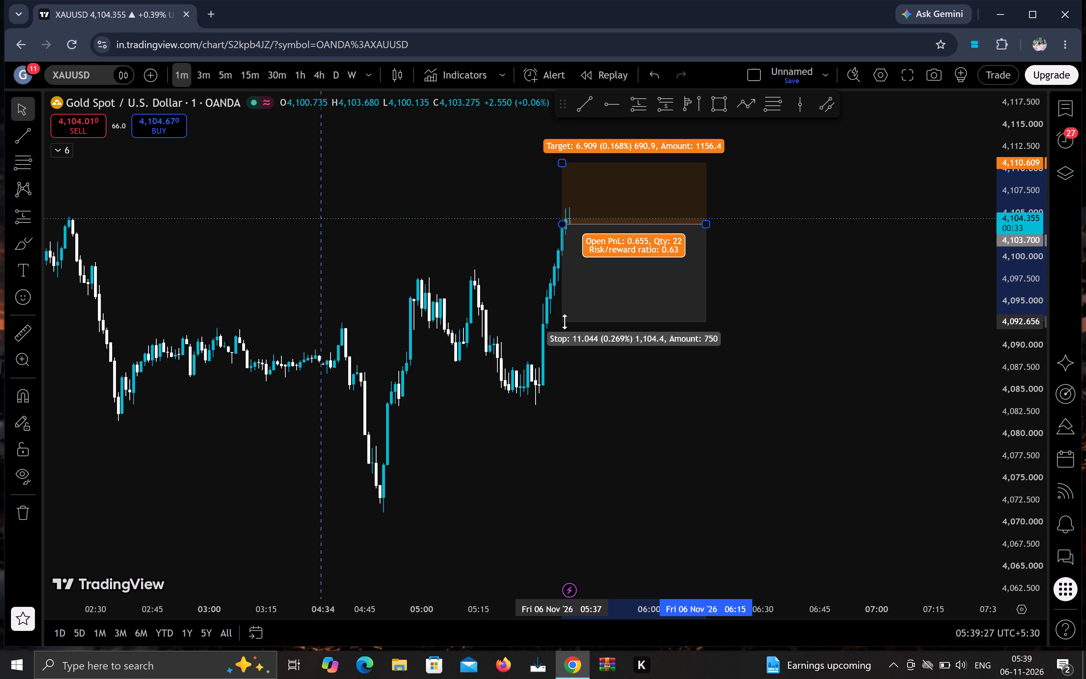
left_click_drag(565, 321, 564, 316)
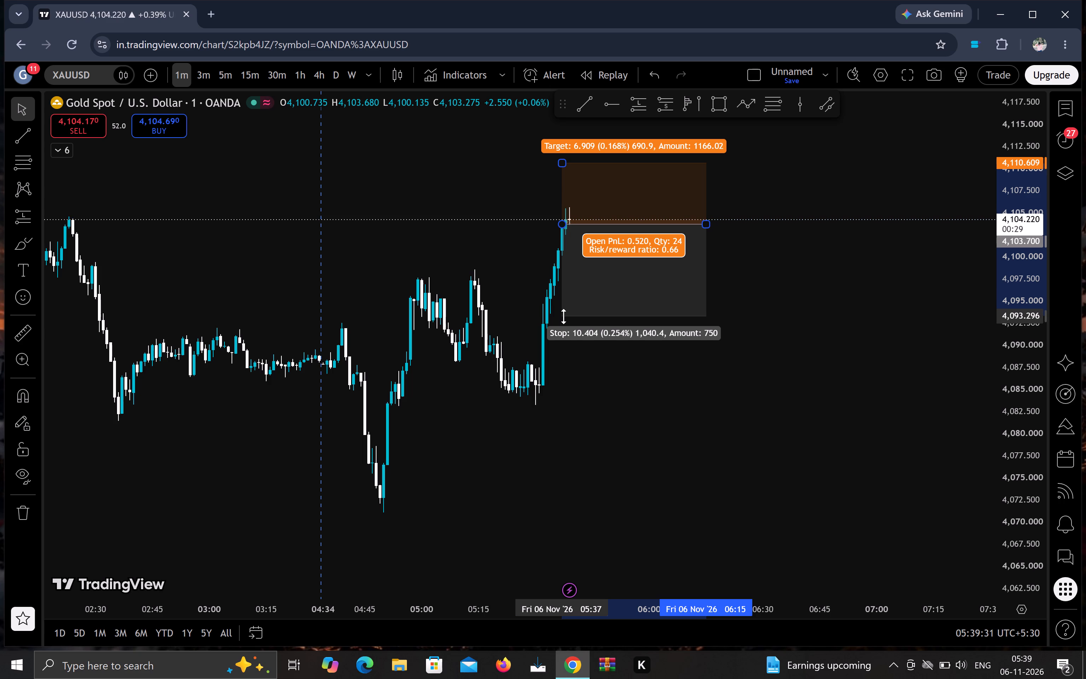
left_click_drag(564, 316, 563, 312)
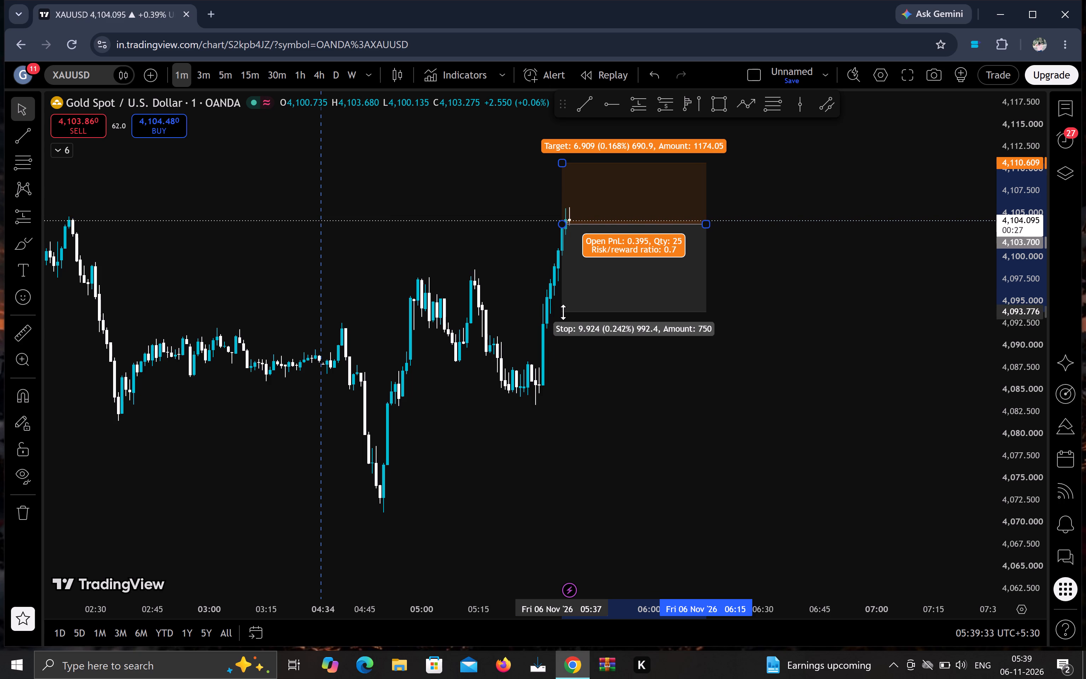
left_click_drag(563, 312, 563, 314)
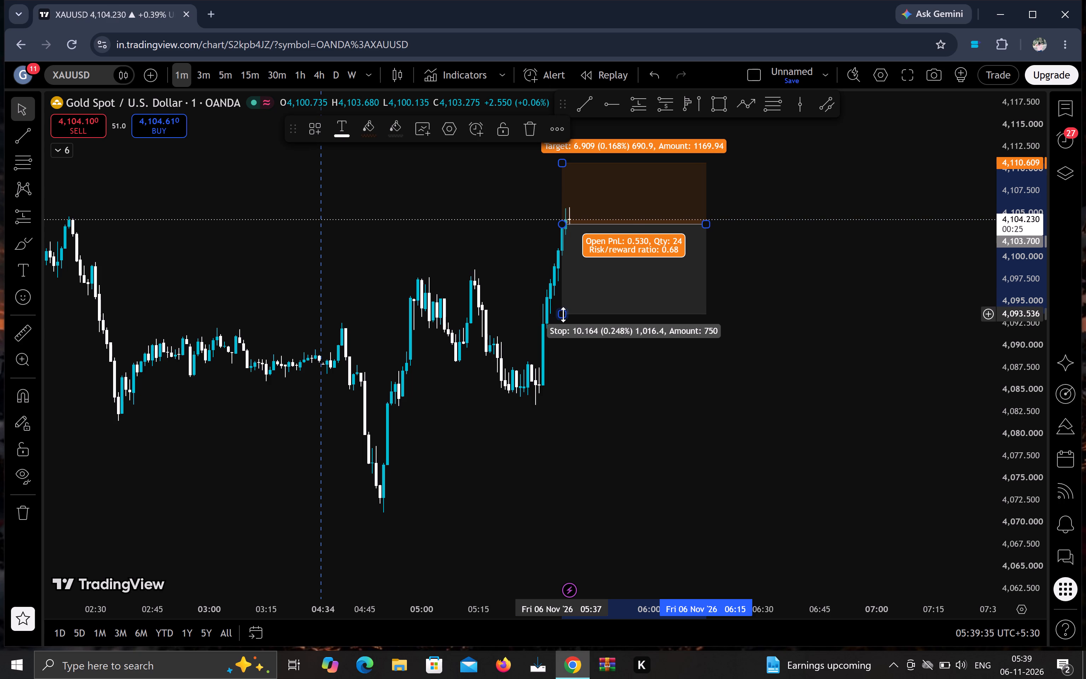
left_click(563, 314)
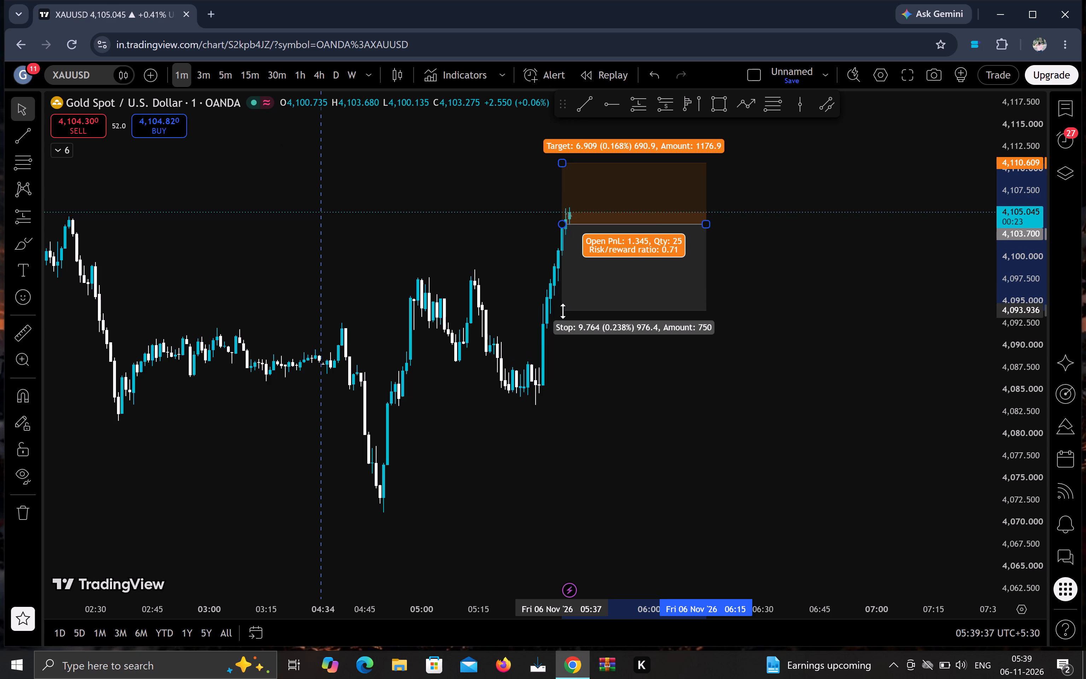
left_click(785, 288)
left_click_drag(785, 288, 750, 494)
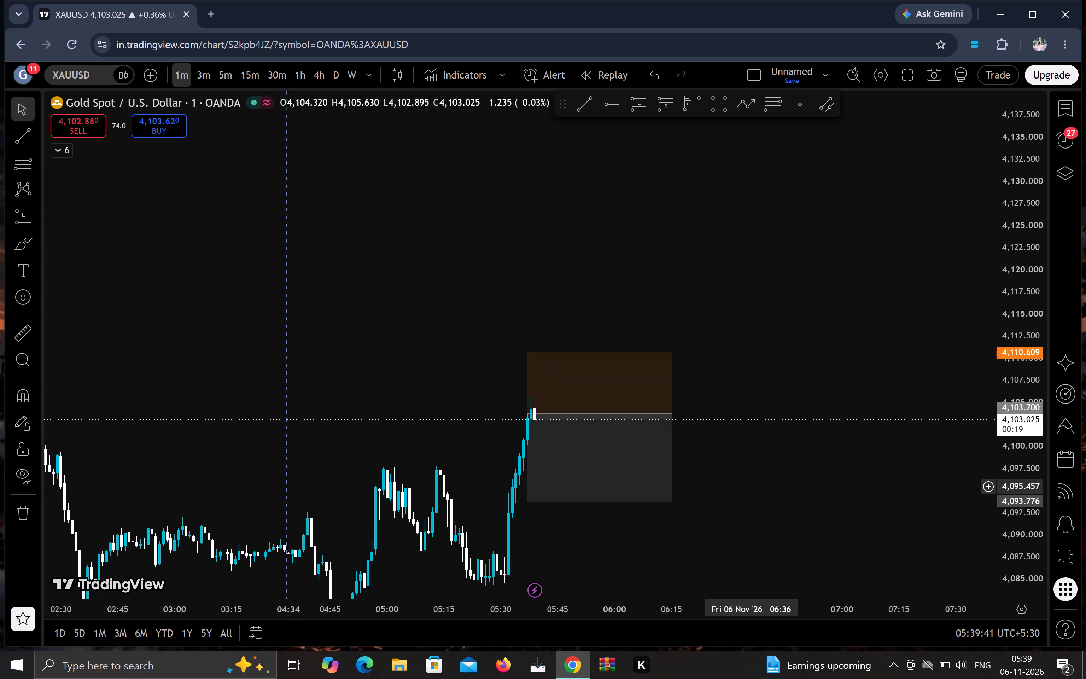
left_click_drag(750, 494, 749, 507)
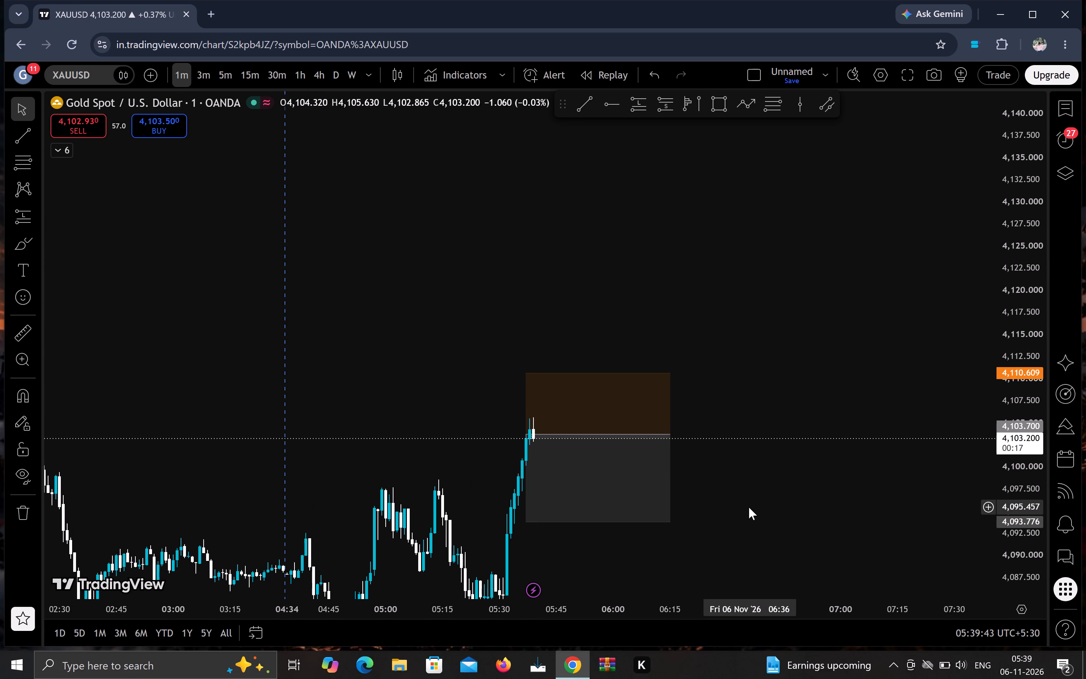
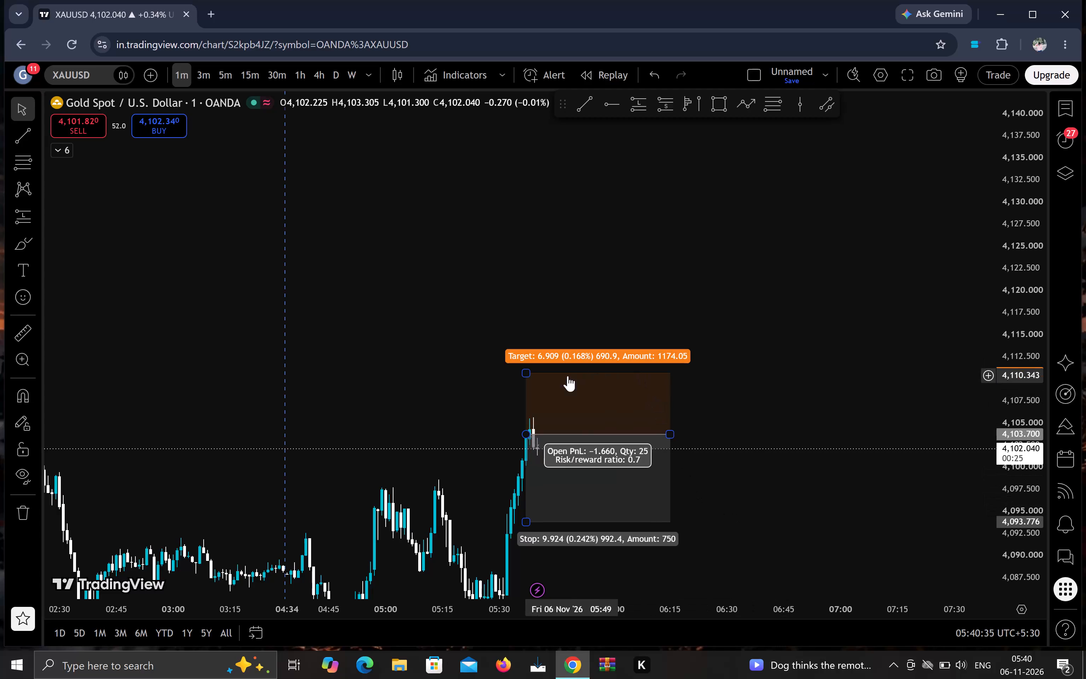
Raise the long position's target level to about 4,120.987, for a risk/reward ratio of about 1.74.
left_click_drag(526, 374, 510, 284)
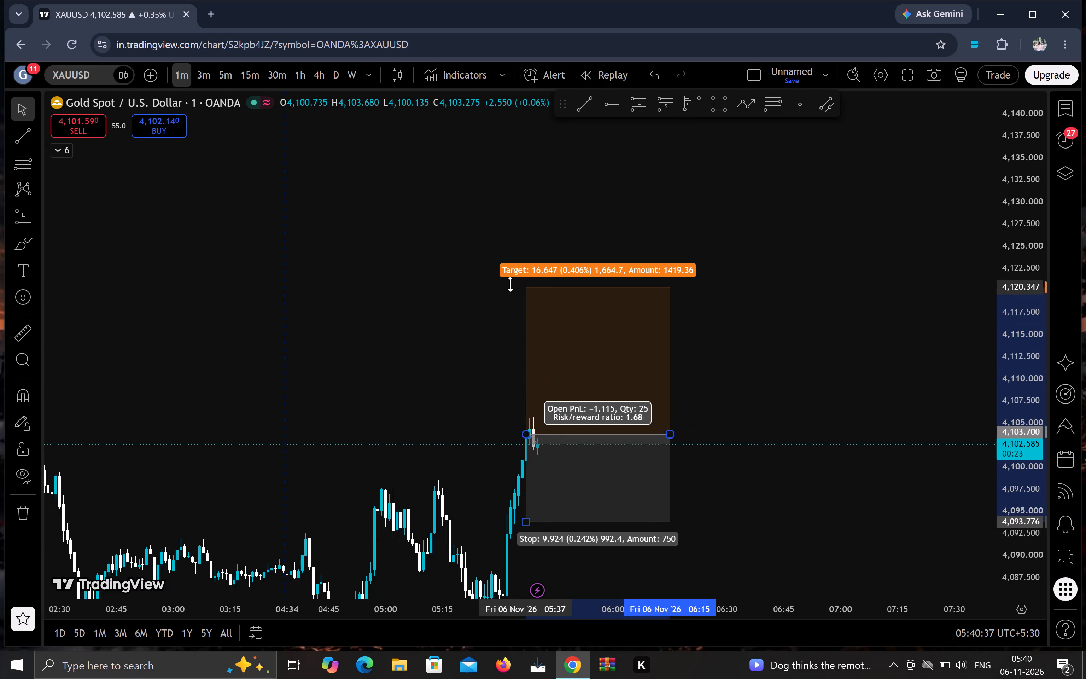
left_click_drag(510, 284, 508, 285)
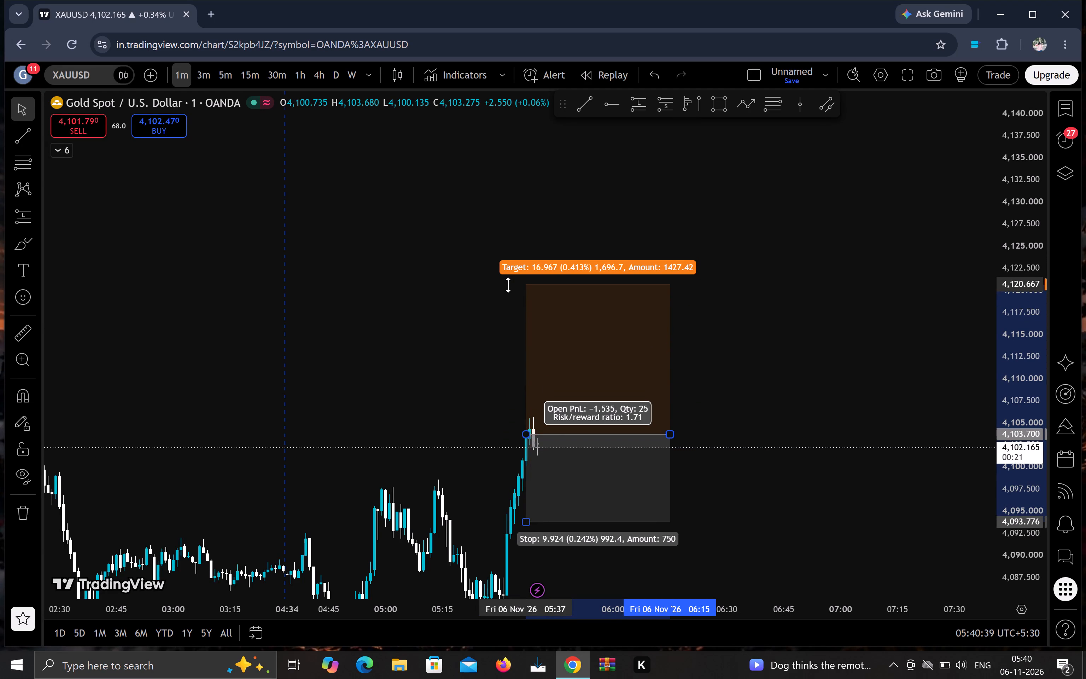
left_click_drag(508, 285, 508, 282)
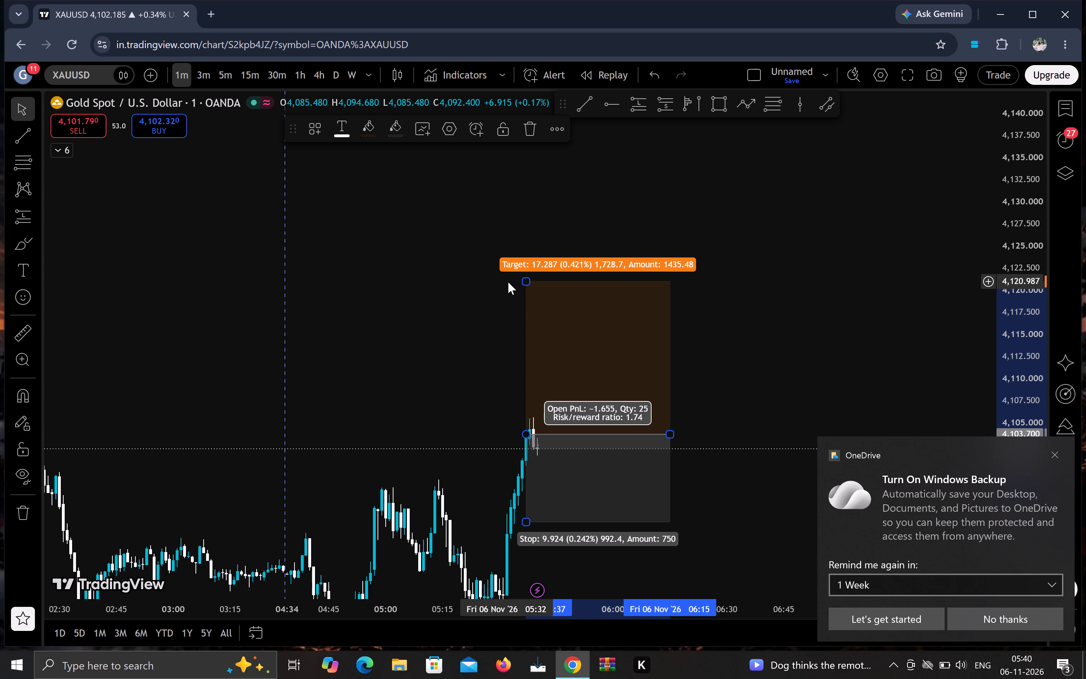
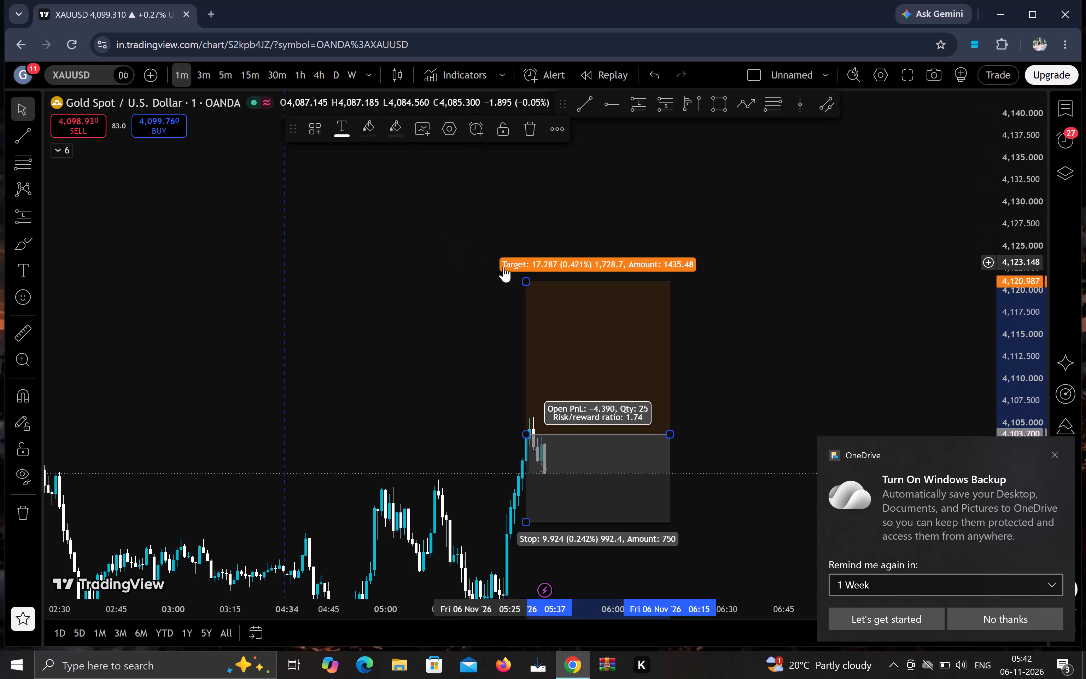
Raise the long position's target level to about 4,139.955, for a risk/reward ratio of about 3.65.
left_click_drag(526, 279, 522, 246)
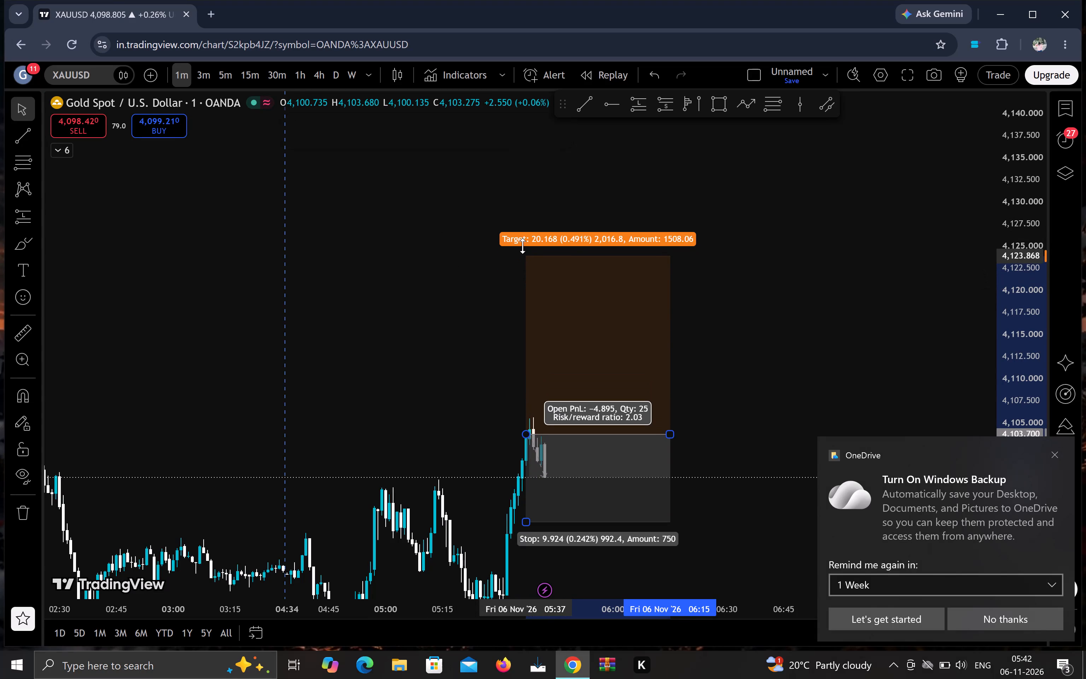
left_click_drag(522, 246, 503, 161)
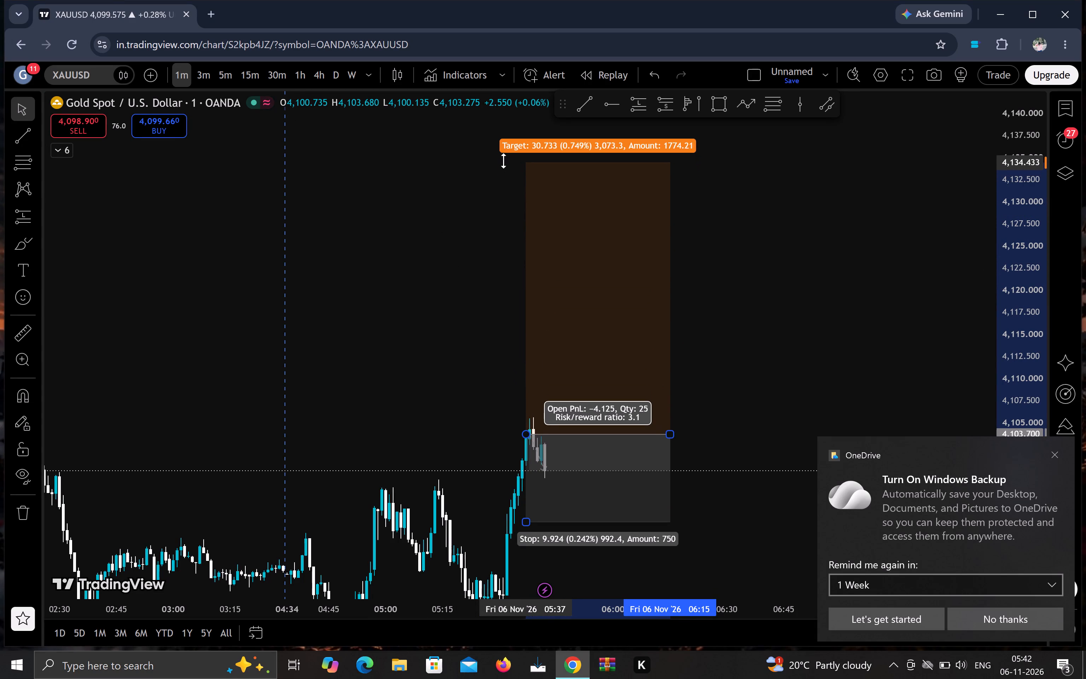
left_click_drag(503, 161, 497, 129)
left_click_drag(737, 180, 727, 261)
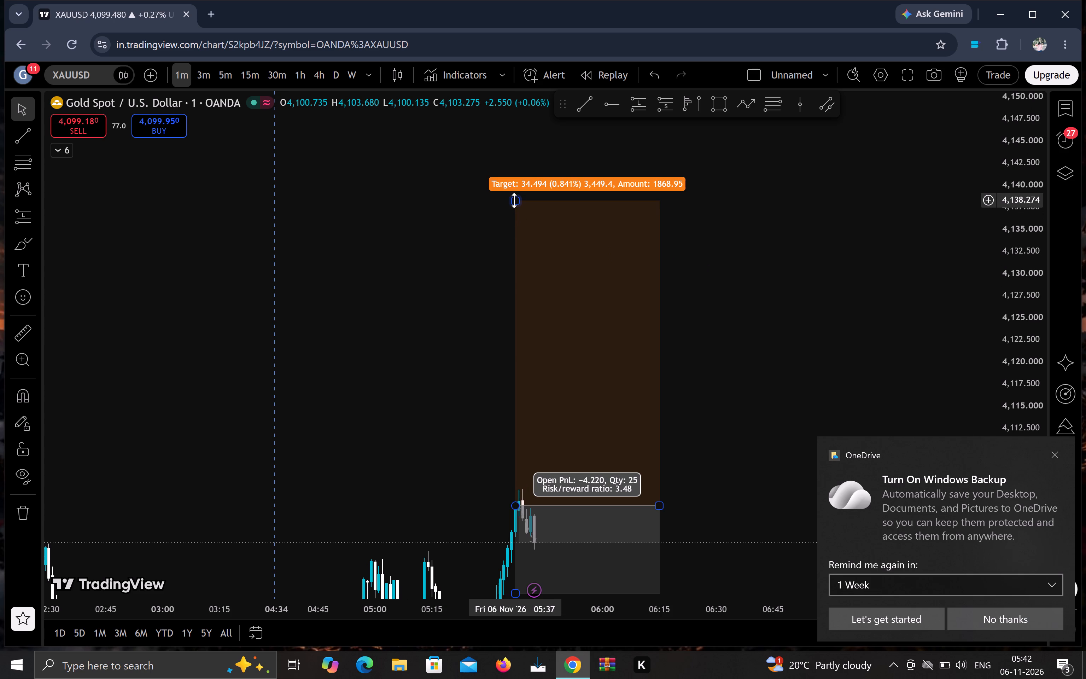
left_click_drag(515, 201, 515, 190)
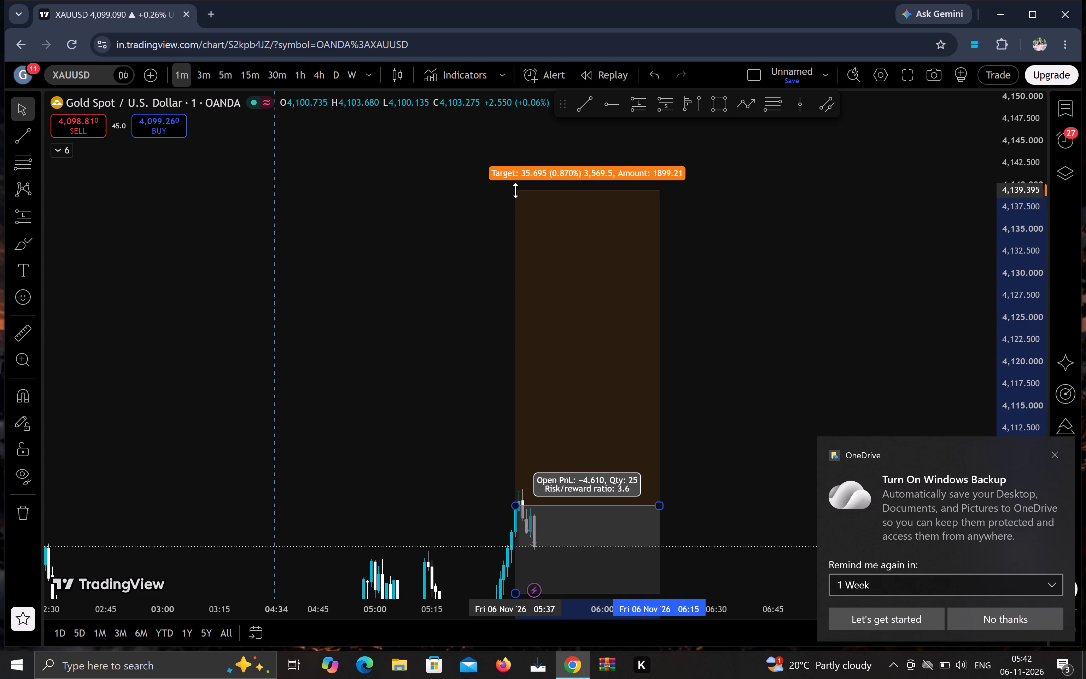
left_click_drag(515, 190, 515, 185)
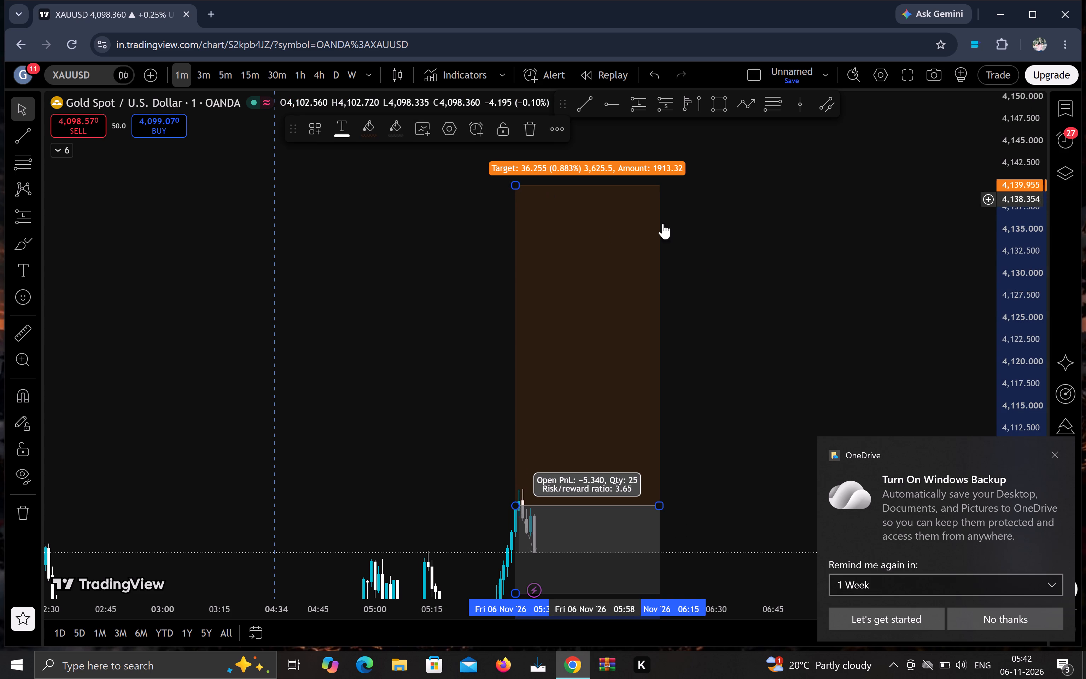
left_click(727, 278)
Examine the earlier price swings and the latest candles around the long position's entry and stop.
left_click_drag(726, 380, 749, 214)
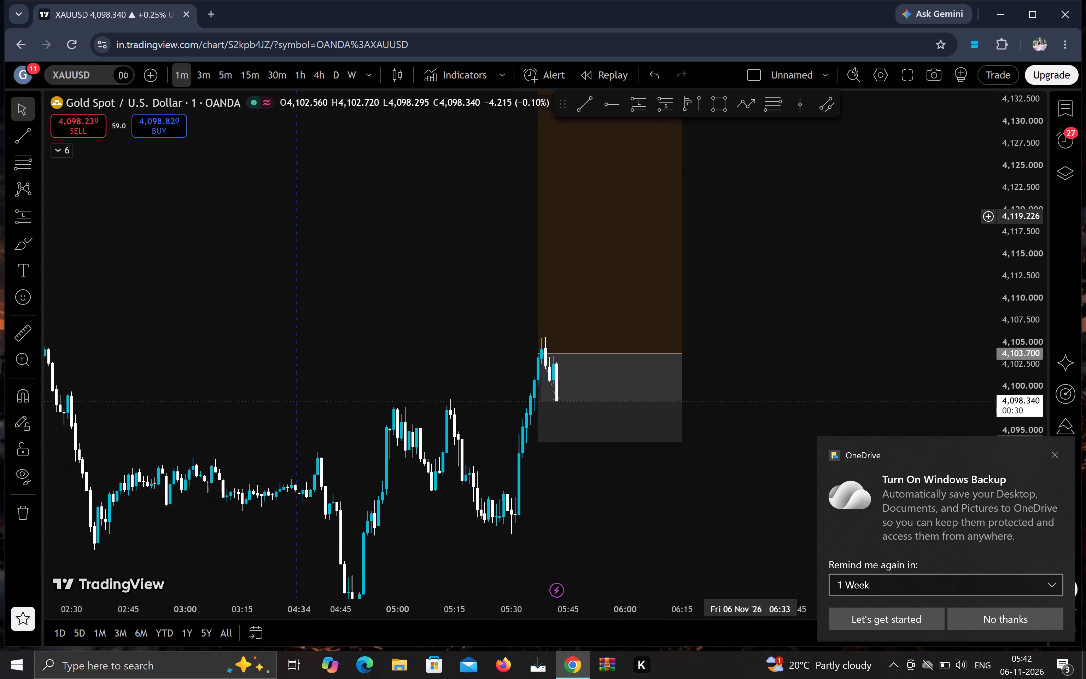
left_click_drag(749, 214, 753, 196)
scroll(753, 196, "down", 14)
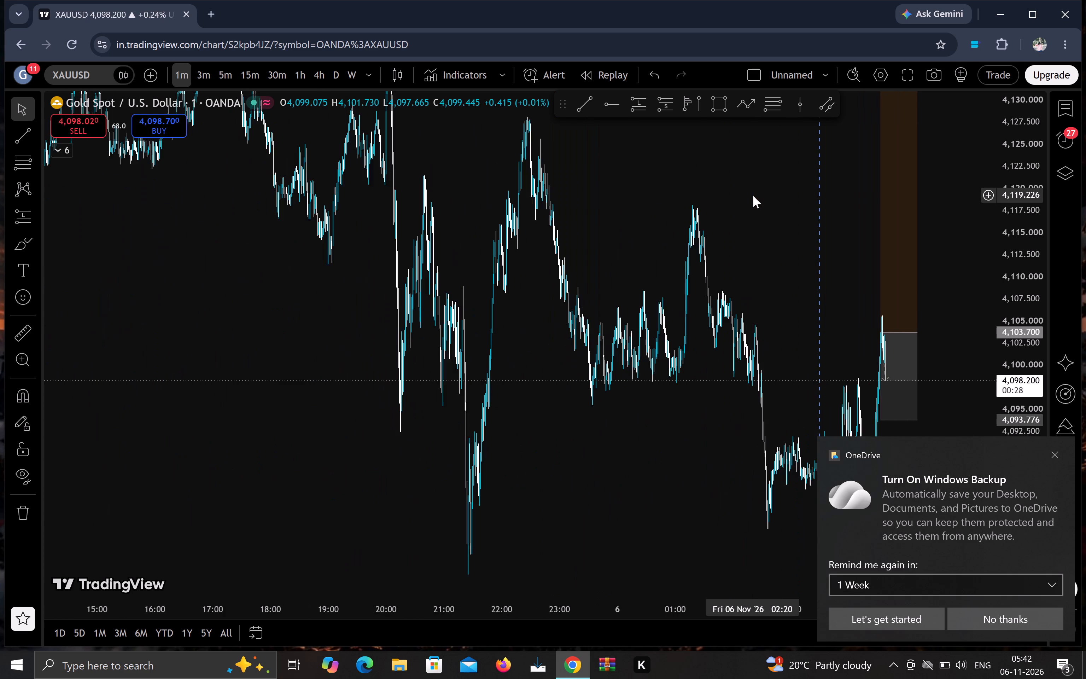
scroll(753, 196, "up", 10)
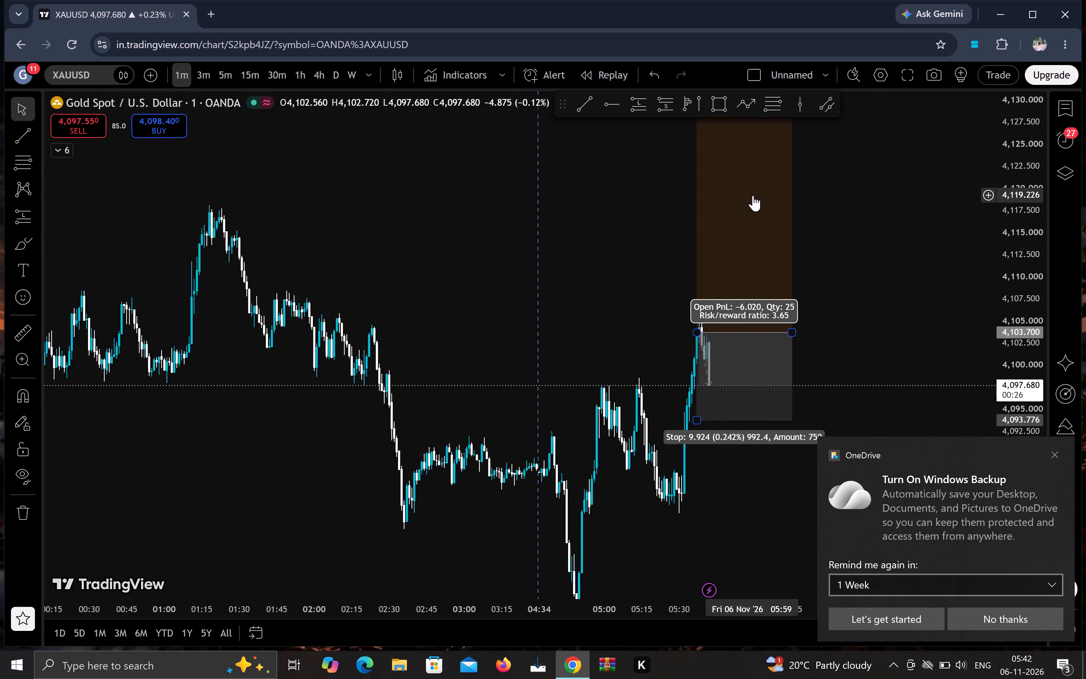
scroll(753, 196, "up", 4)
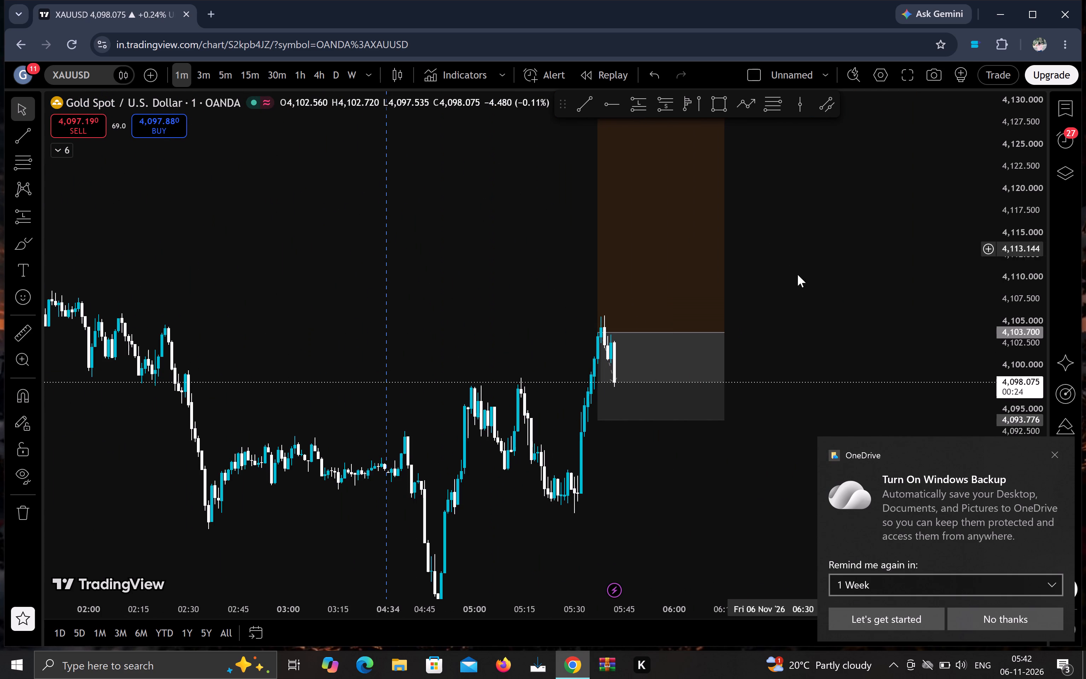
left_click_drag(816, 291, 753, 324)
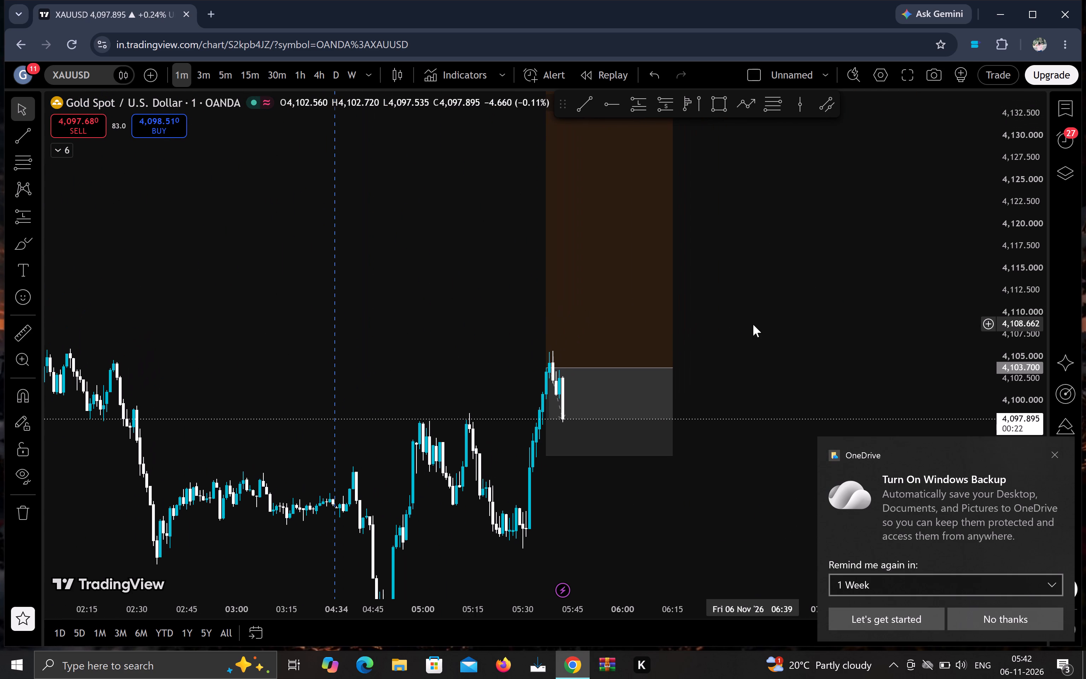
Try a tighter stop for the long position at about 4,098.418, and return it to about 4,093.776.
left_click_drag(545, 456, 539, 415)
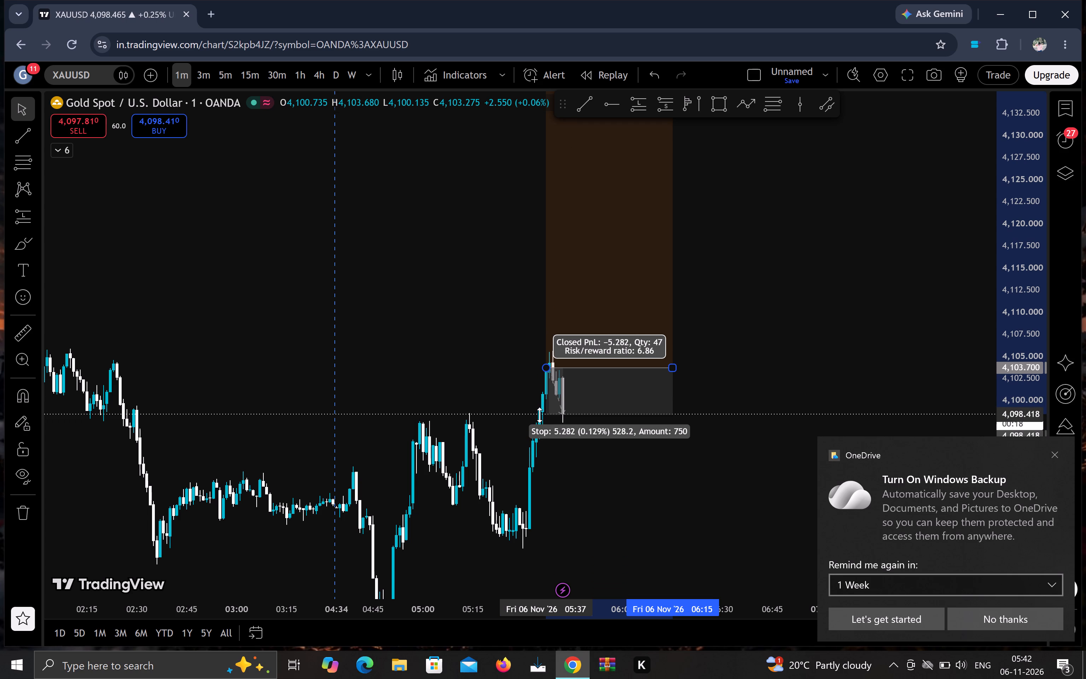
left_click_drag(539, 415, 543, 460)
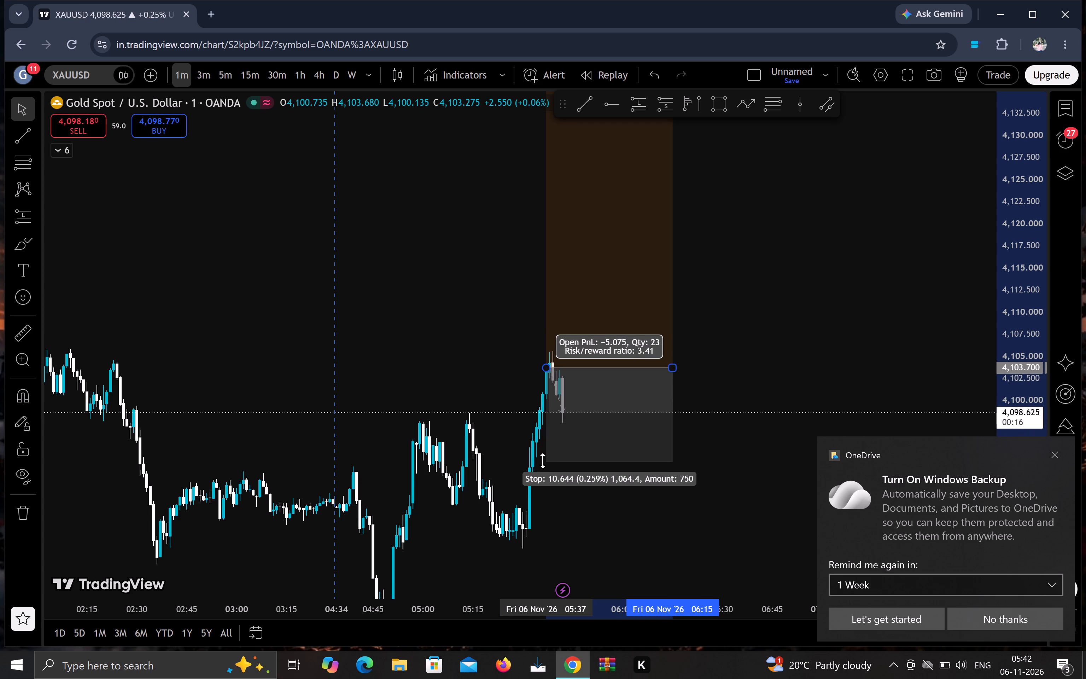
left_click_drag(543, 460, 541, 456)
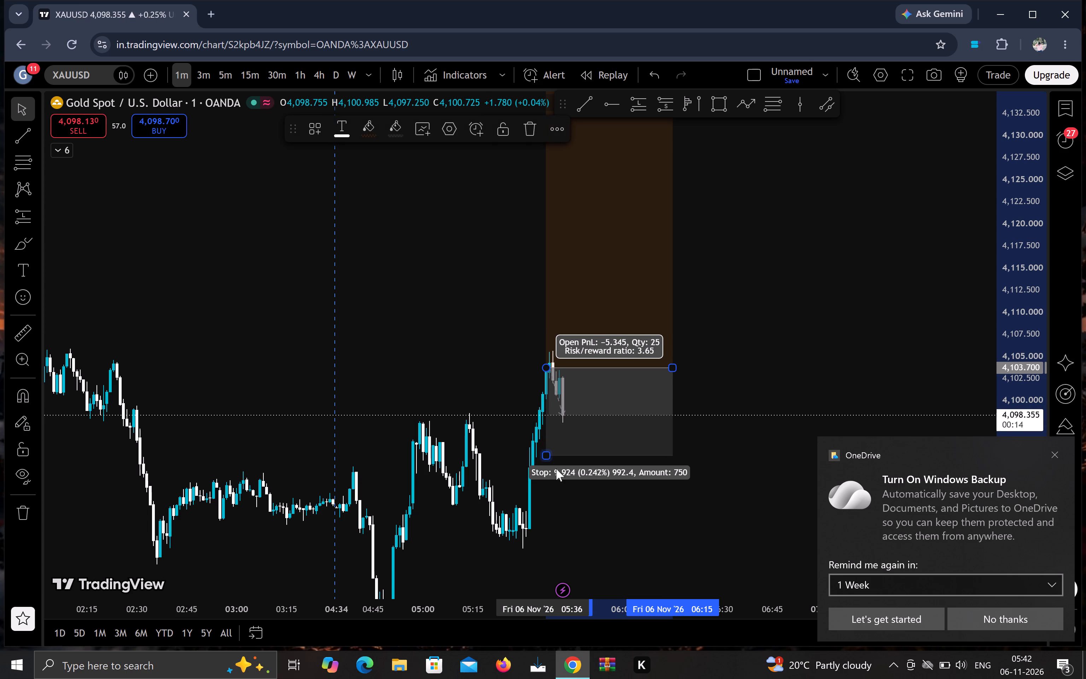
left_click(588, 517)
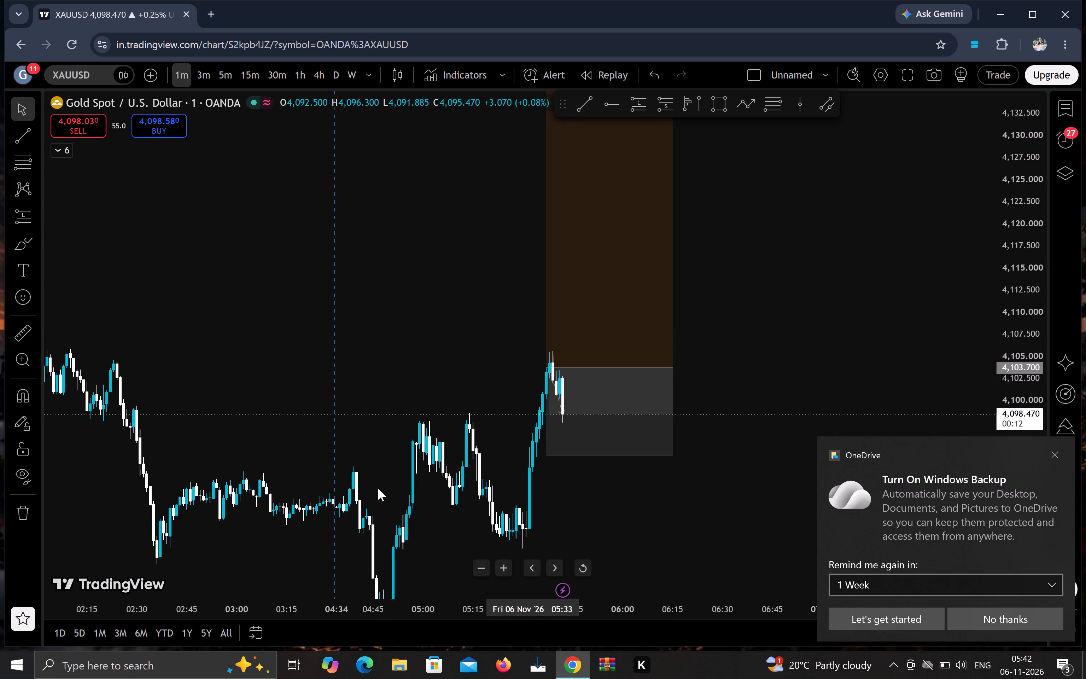
Dismiss the OneDrive backup notification covering the chart.
left_click(1053, 458)
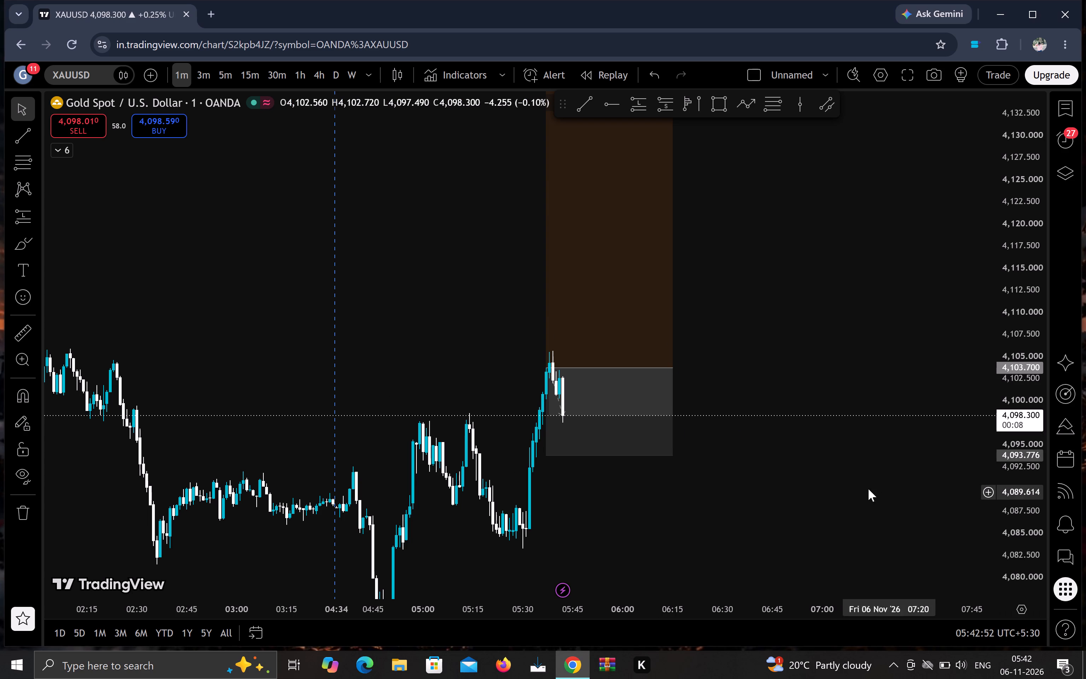
Draw a rising trend line from the 04:49 low at about 4,072.167, under the 05:30 low, to about 4,098.178 at 06:13.
scroll(841, 464, "down", 1)
scroll(841, 464, "up", 7)
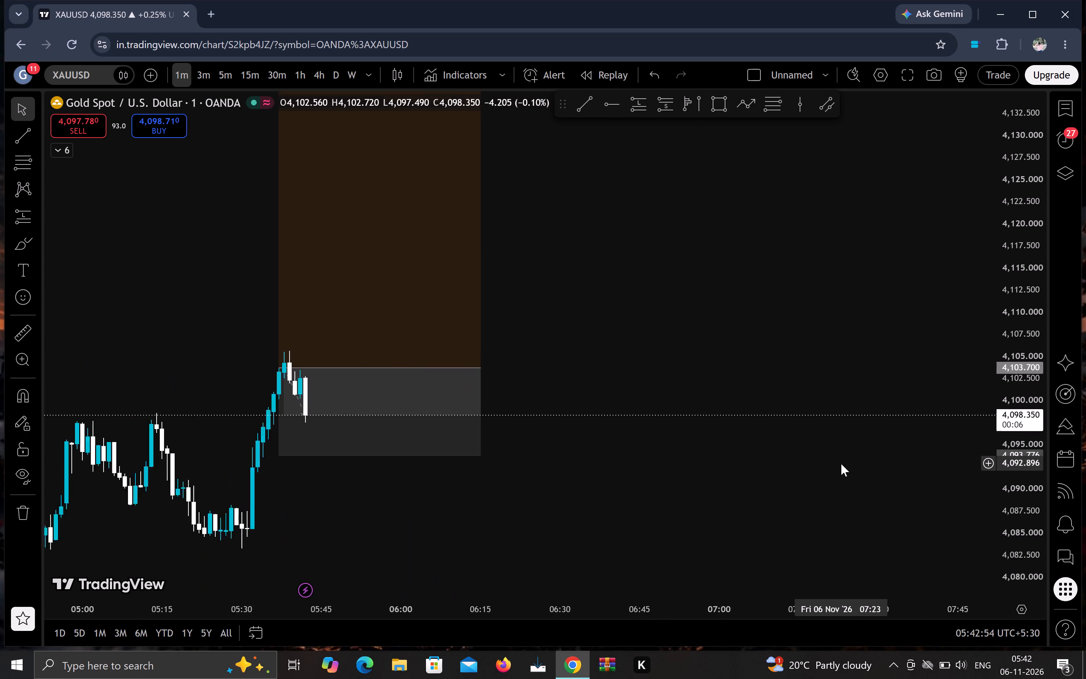
left_click_drag(560, 498, 830, 489)
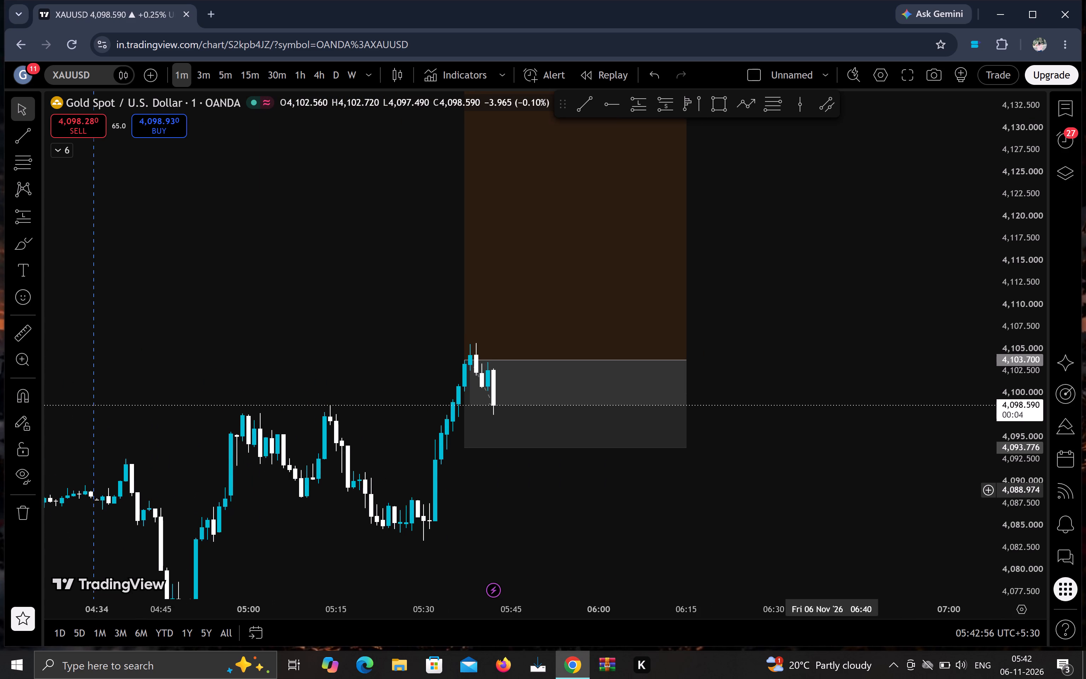
left_click_drag(830, 489, 920, 332)
scroll(634, 409, "down", 3)
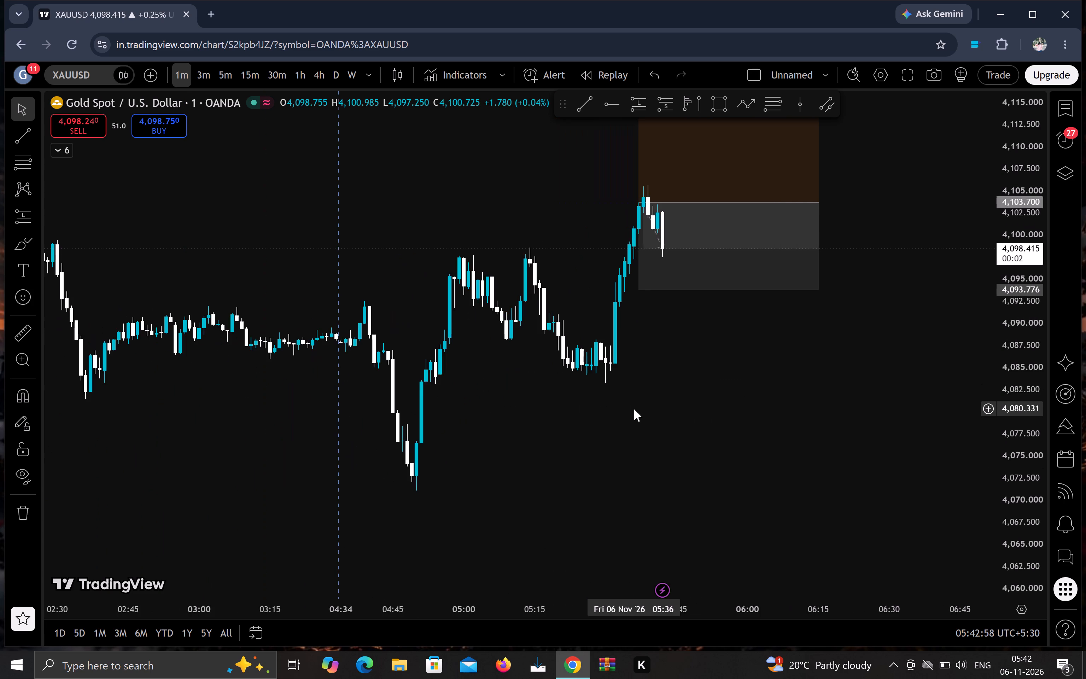
scroll(634, 409, "down", 4)
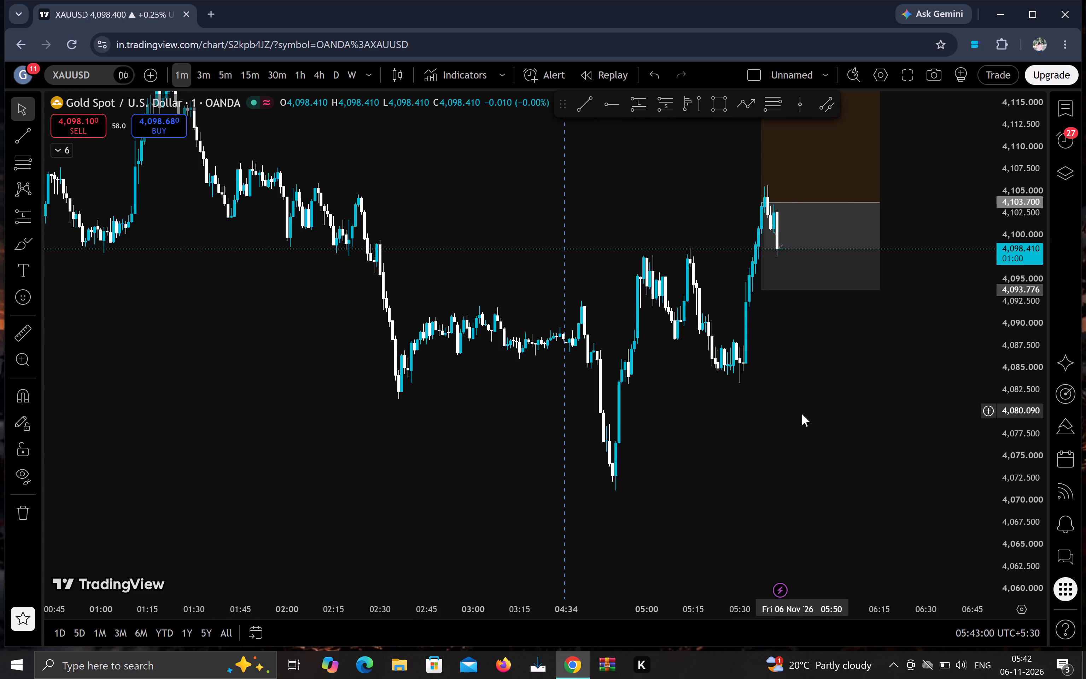
left_click_drag(800, 416, 556, 492)
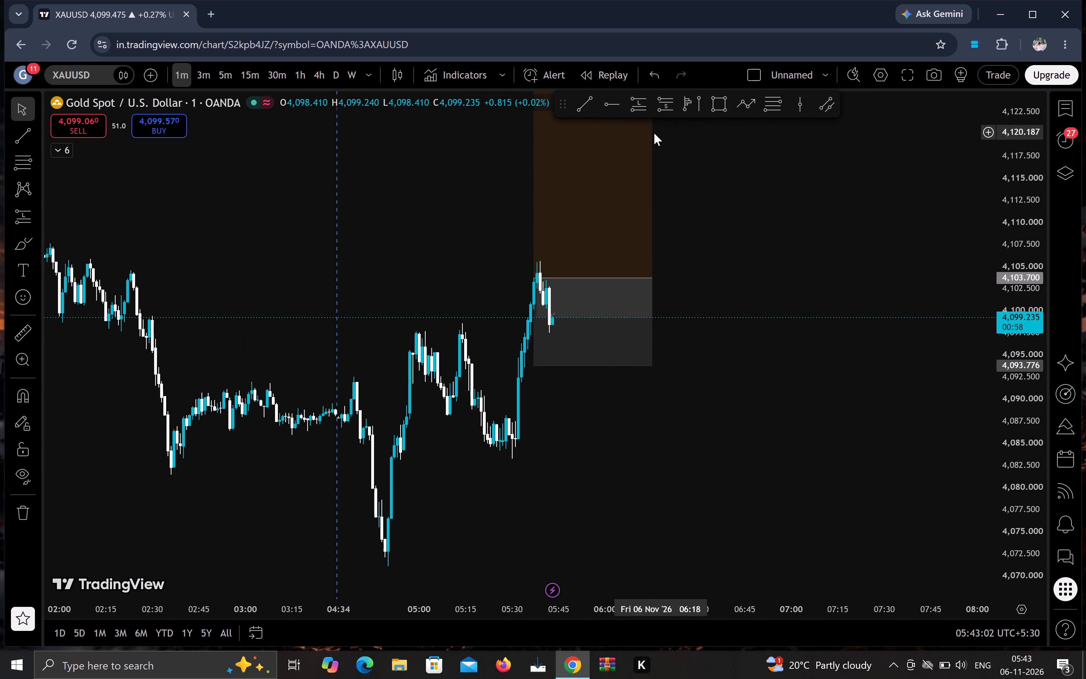
left_click(578, 106)
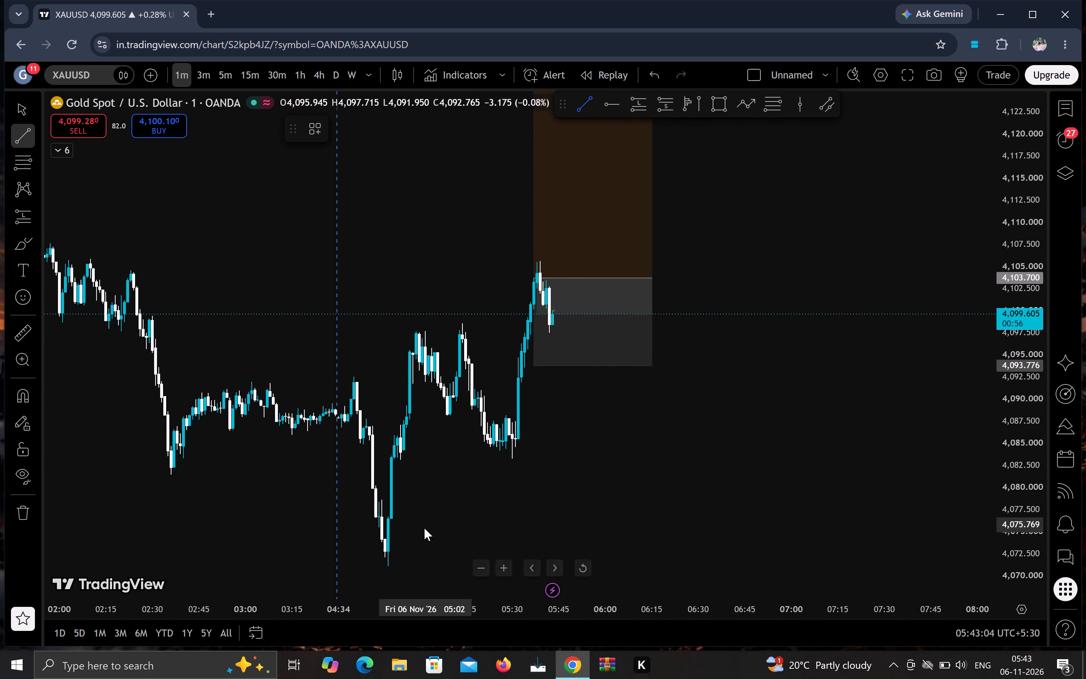
left_click(384, 557)
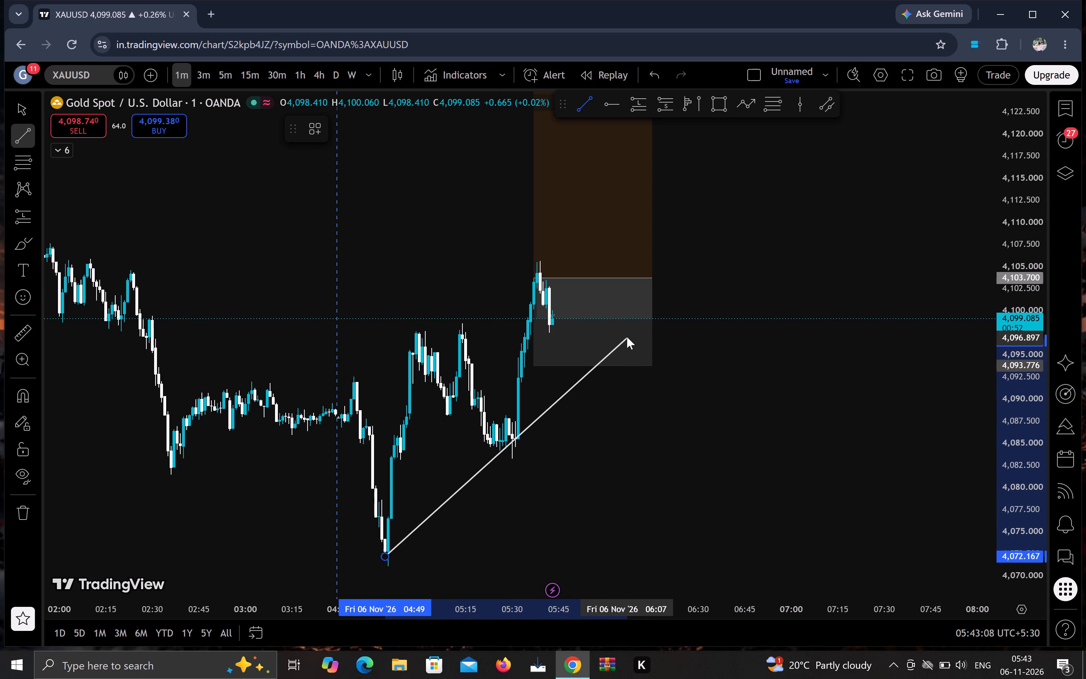
left_click(646, 327)
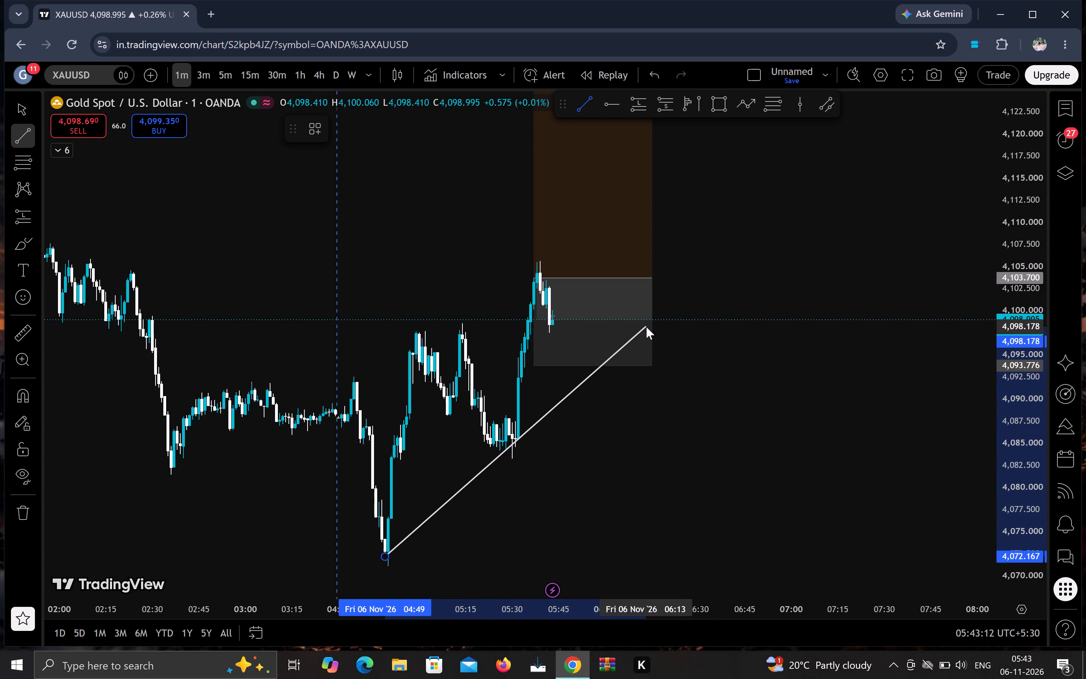
left_click(745, 336)
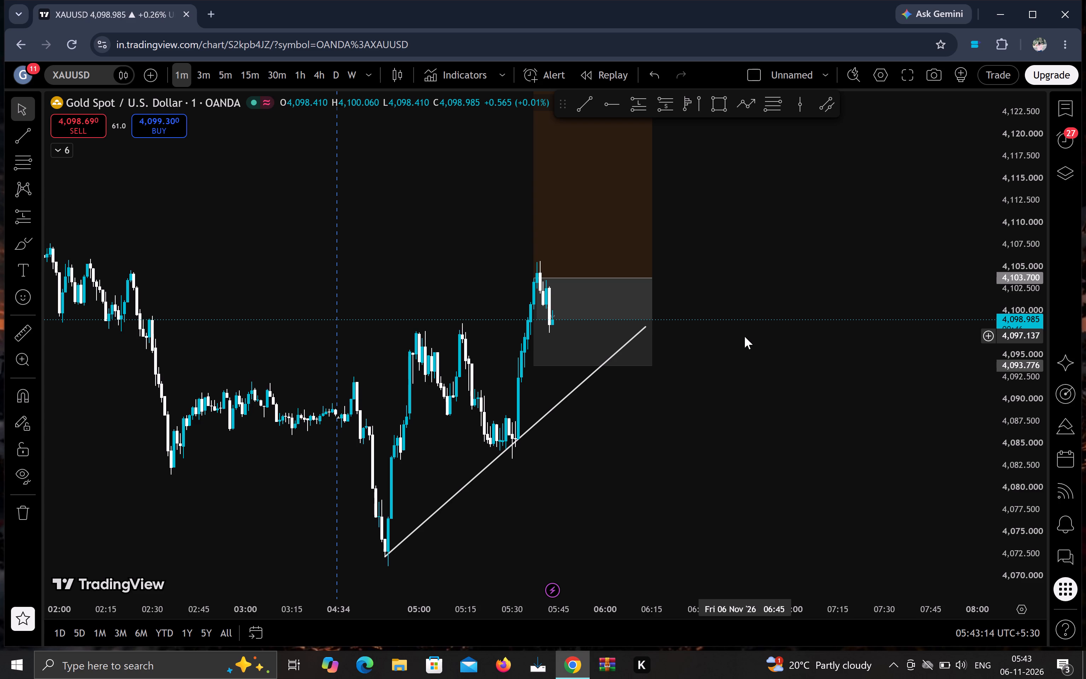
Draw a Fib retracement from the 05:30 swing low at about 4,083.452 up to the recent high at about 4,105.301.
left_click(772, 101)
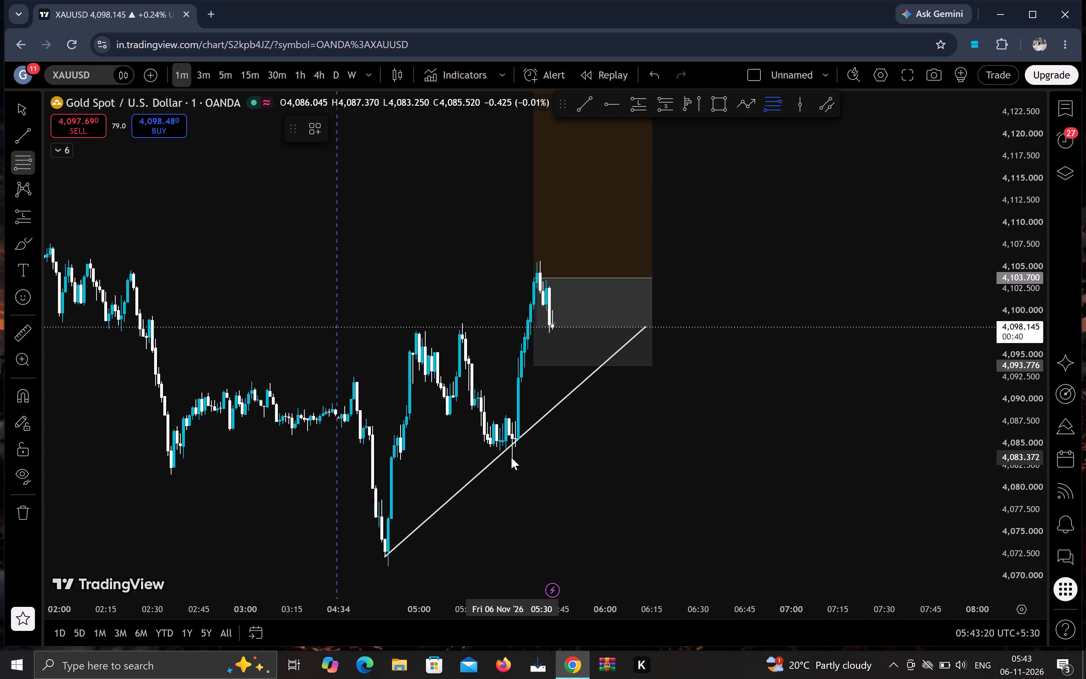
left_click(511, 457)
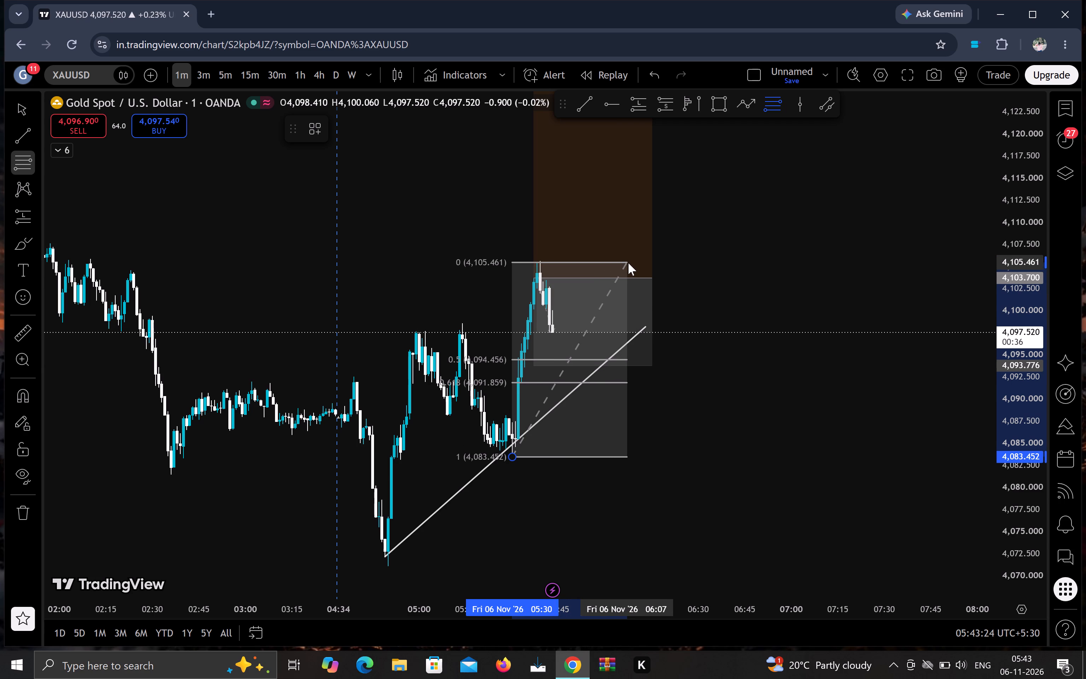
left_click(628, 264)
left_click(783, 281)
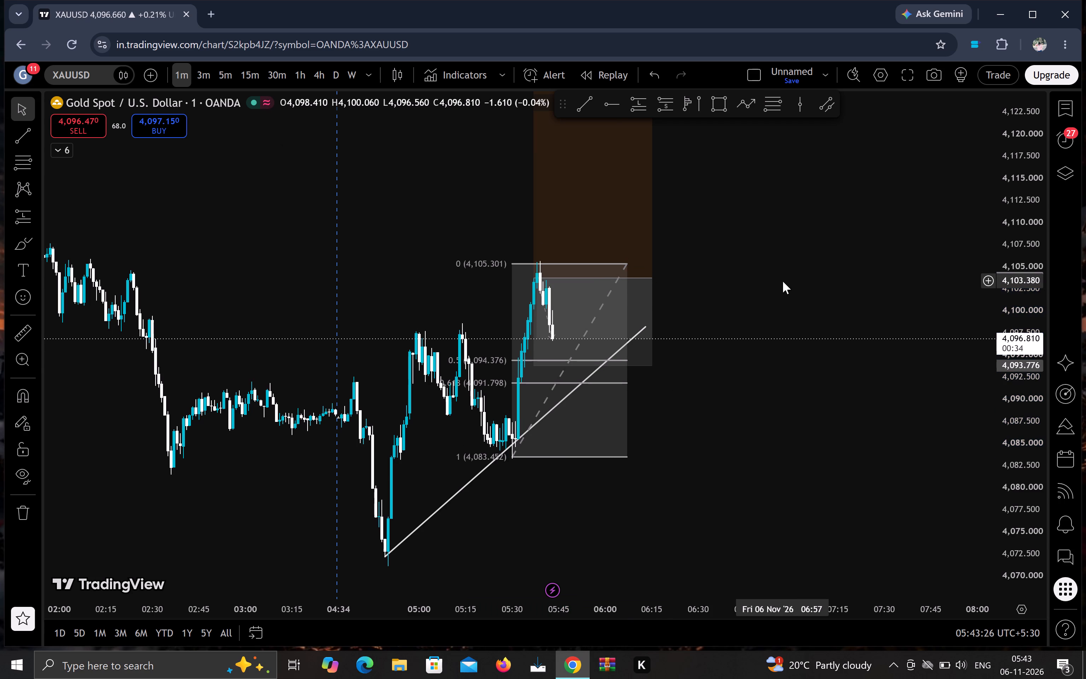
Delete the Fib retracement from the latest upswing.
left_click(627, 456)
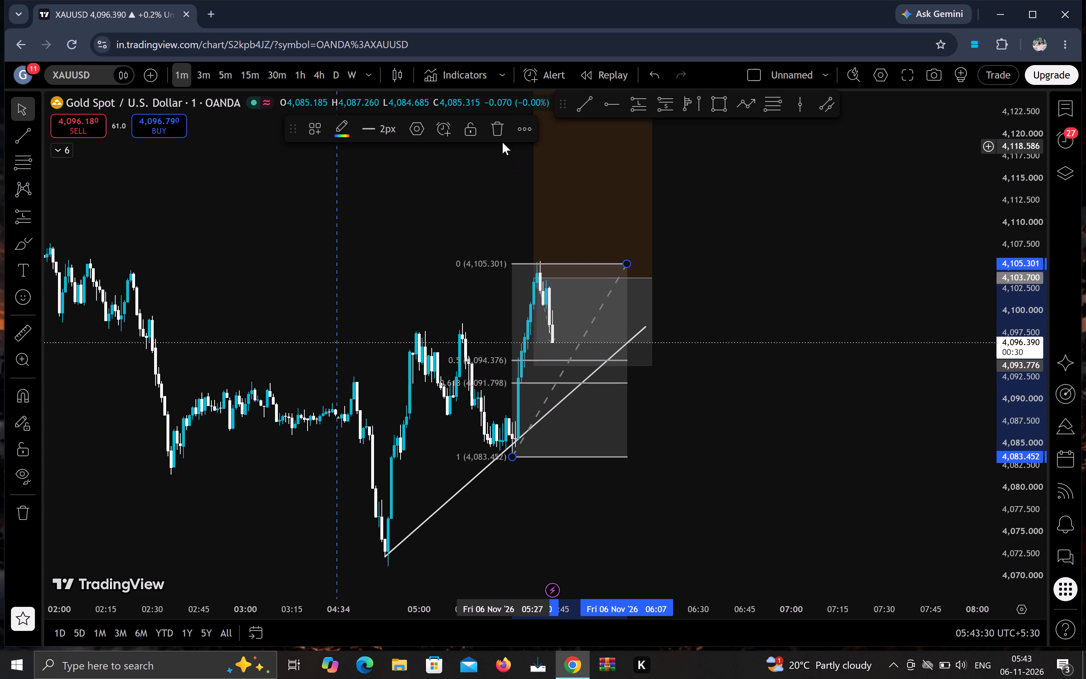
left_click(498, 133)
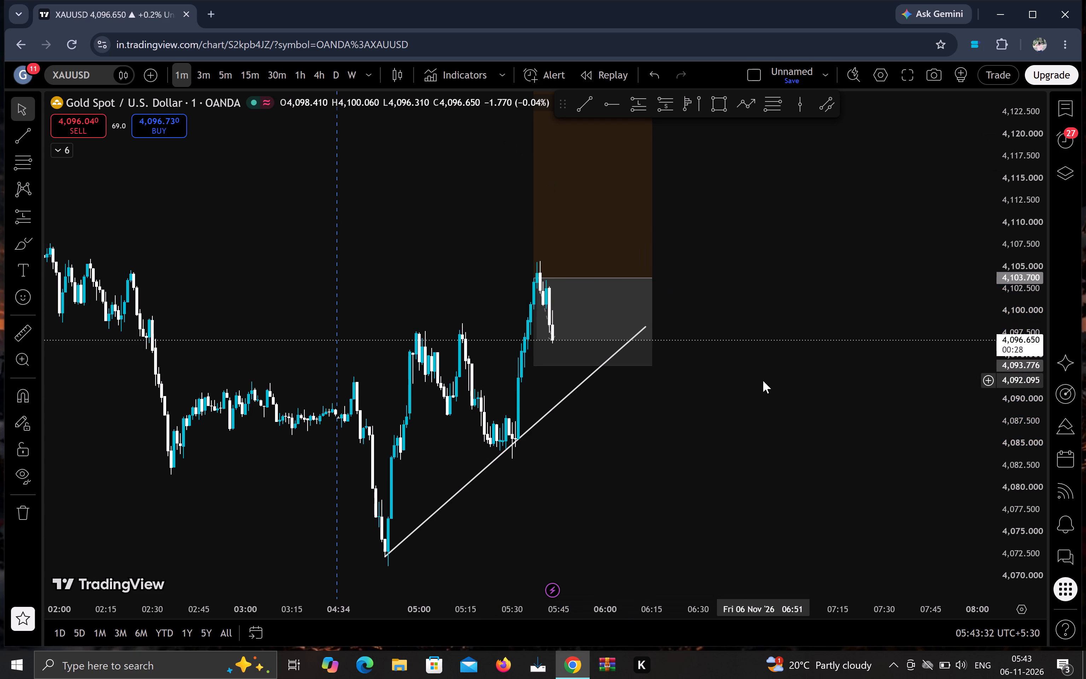
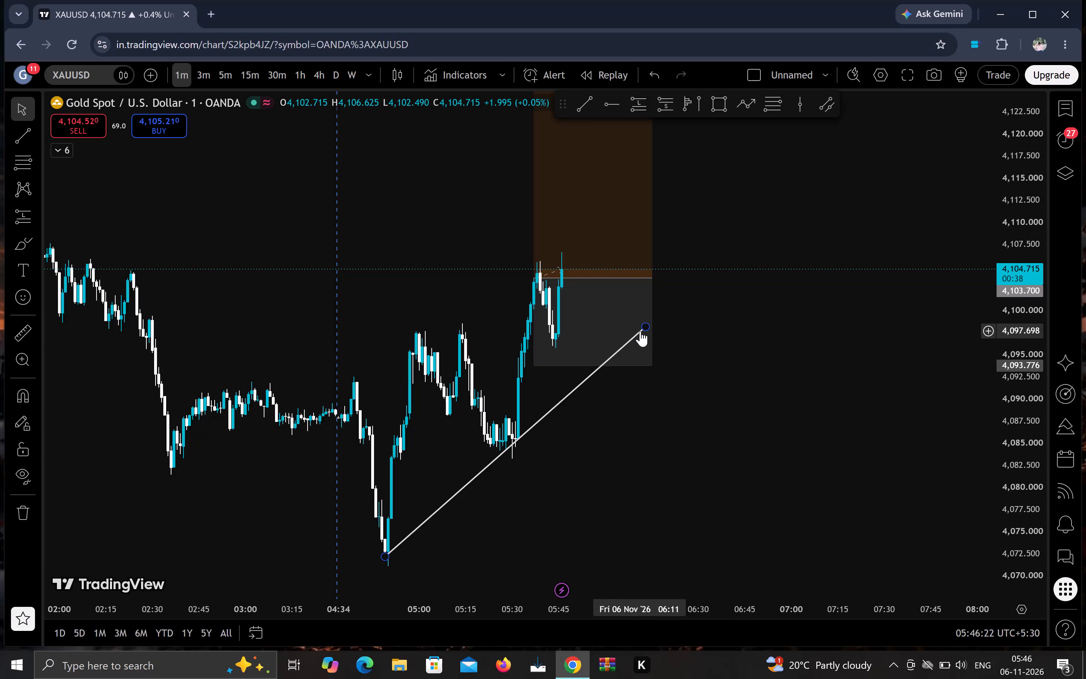
Delete the rising trend line drawn under the 04:49 and 05:30 lows.
left_click(640, 331)
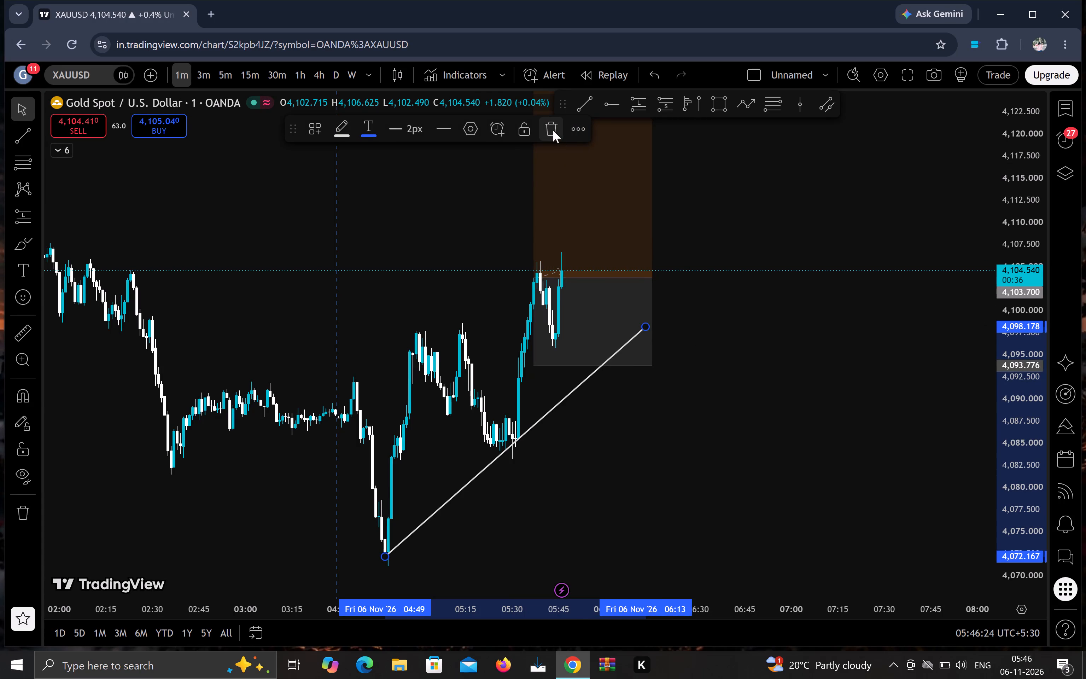
left_click(553, 130)
Draw a nearly horizontal trend line across the long position's target zone at about 4,120, from 05:37 to 06:15.
left_click_drag(775, 233, 783, 373)
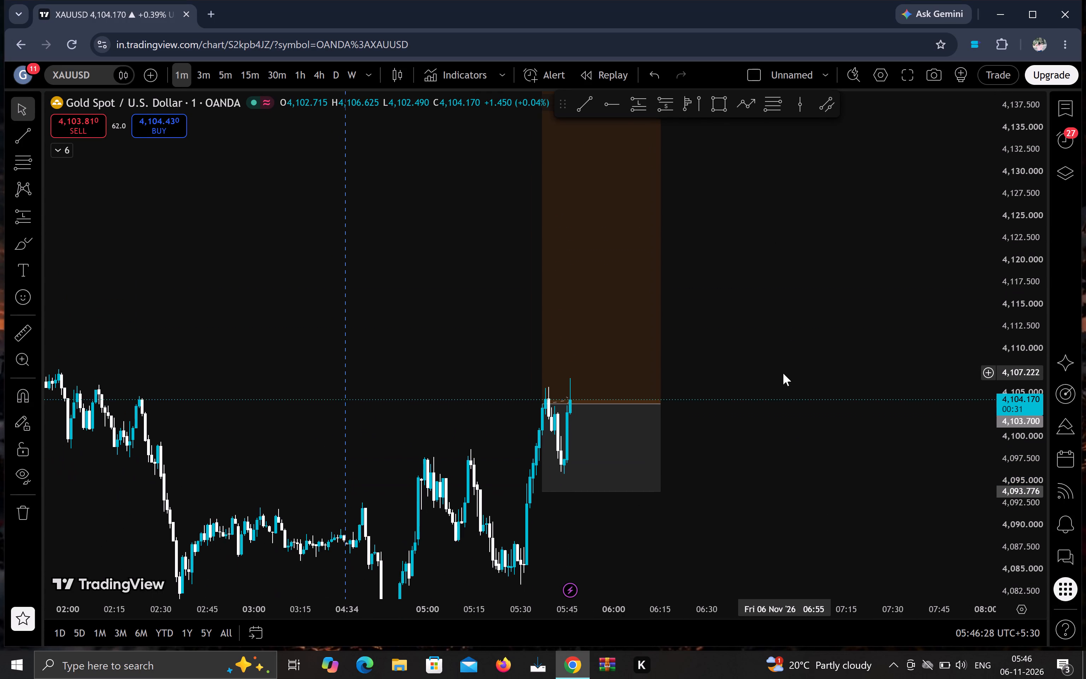
scroll(783, 373, "down", 2)
scroll(783, 373, "up", 9)
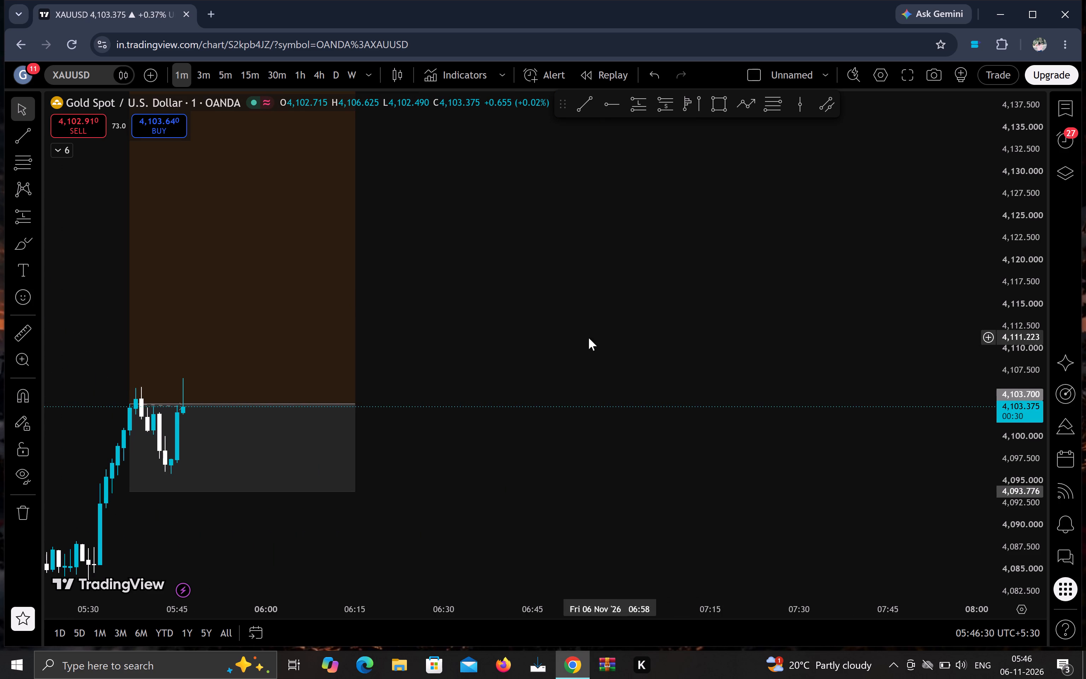
left_click_drag(570, 336, 766, 400)
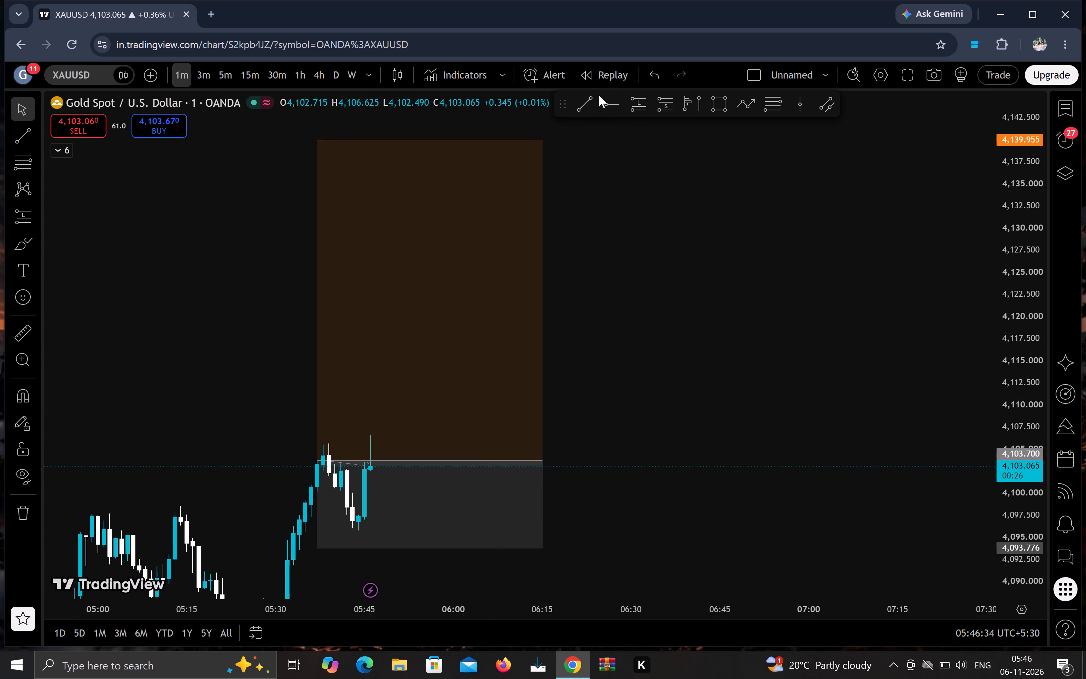
left_click(612, 102)
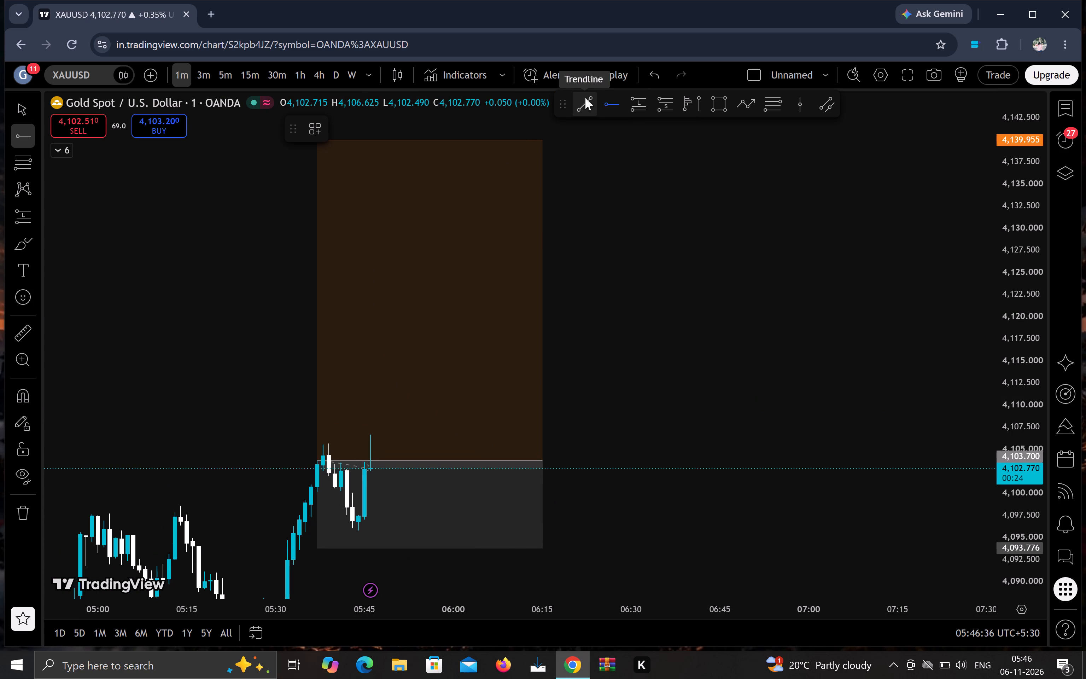
left_click(584, 98)
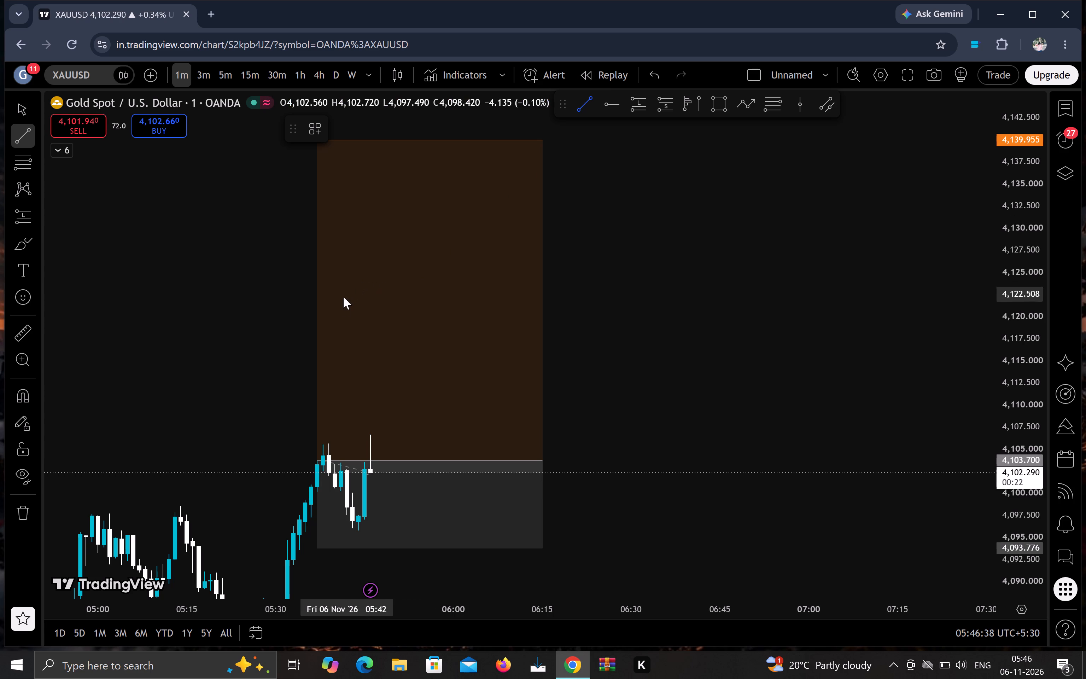
left_click(317, 315)
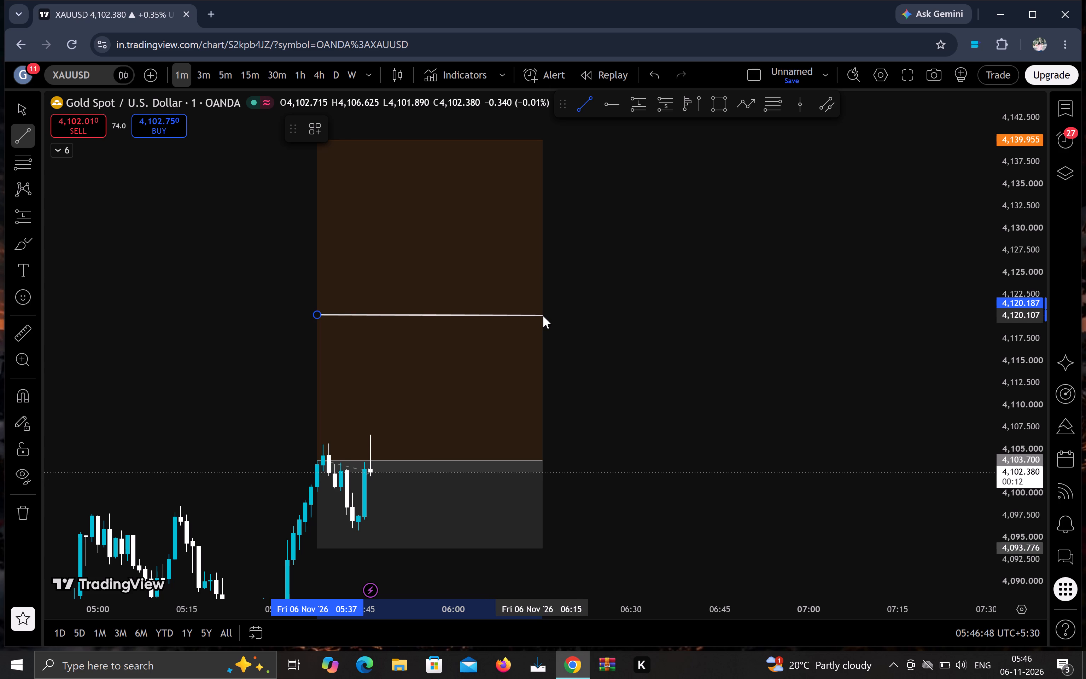
left_click(543, 317)
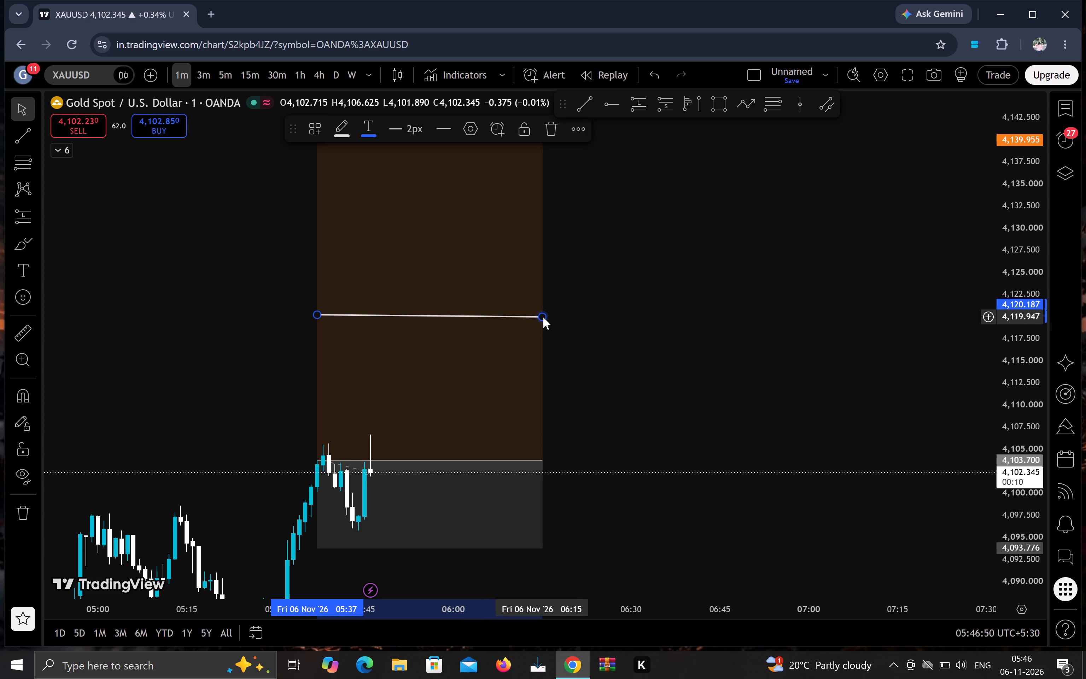
Label the line across the target zone with the text "break even".
left_click(416, 311)
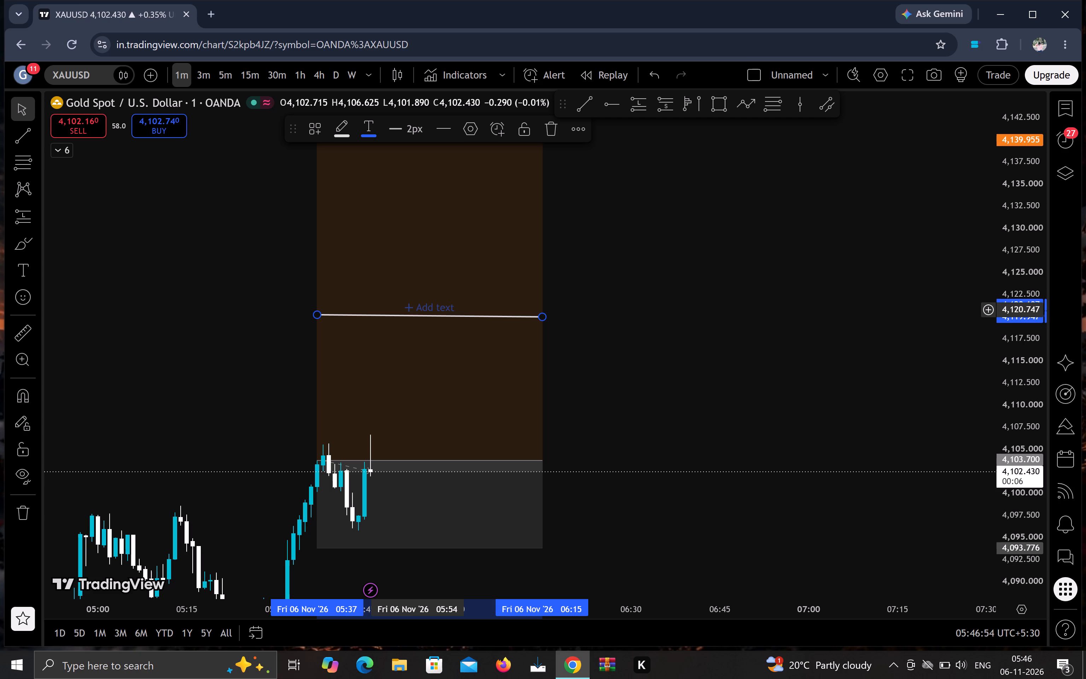
left_click(417, 308)
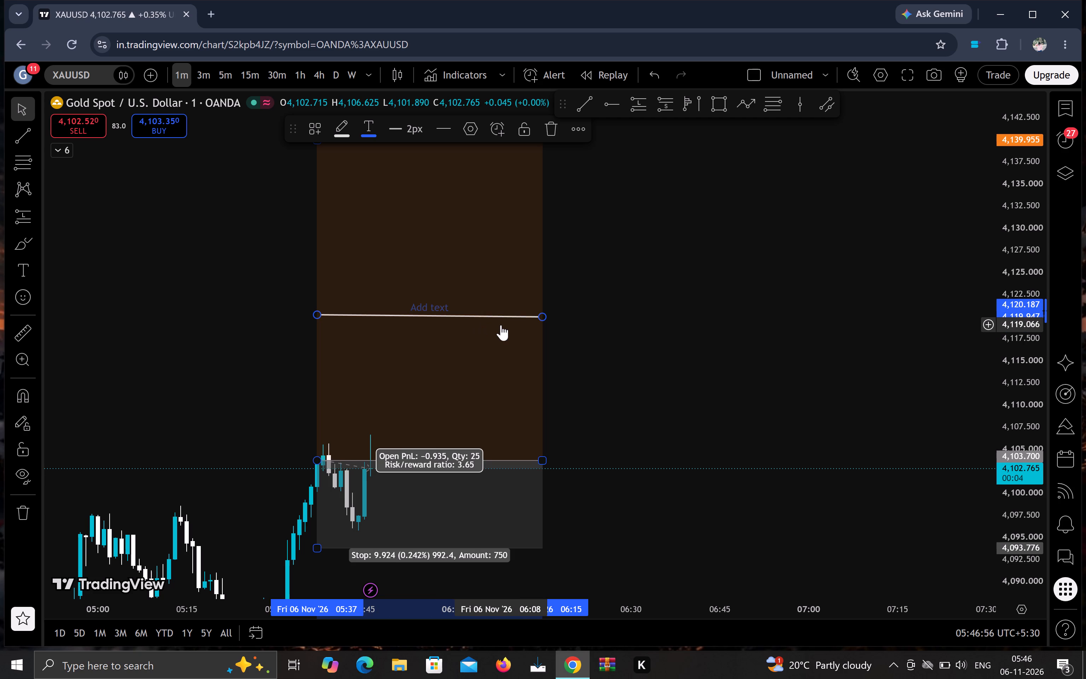
type("brea")
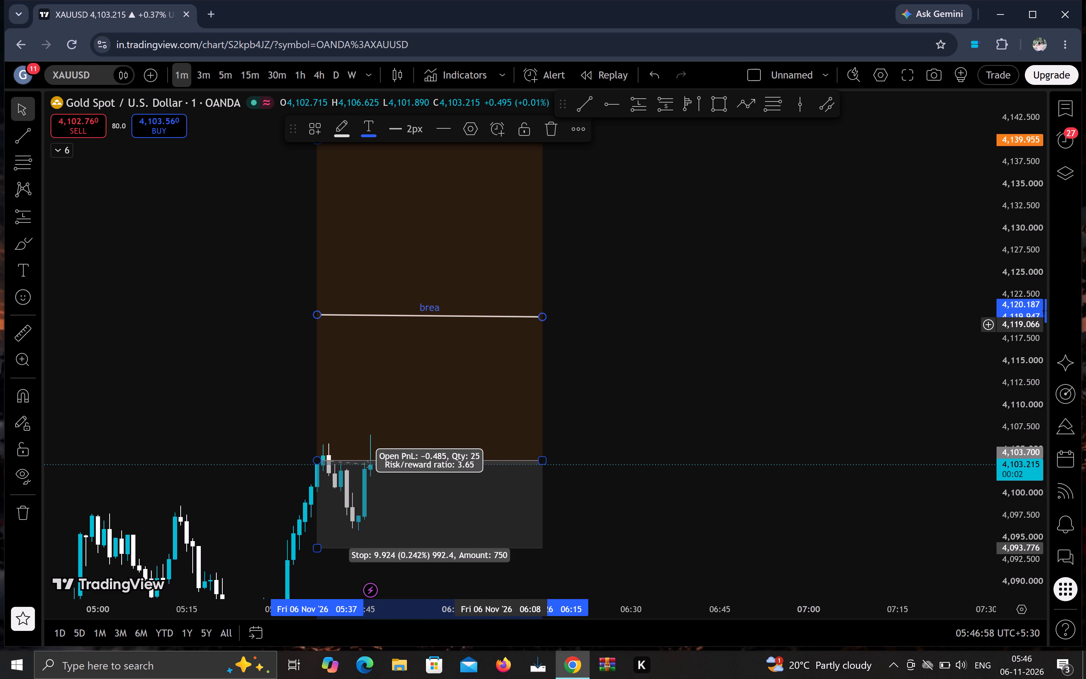
type("k")
key("space")
type("even")
key("space")
key("Return")
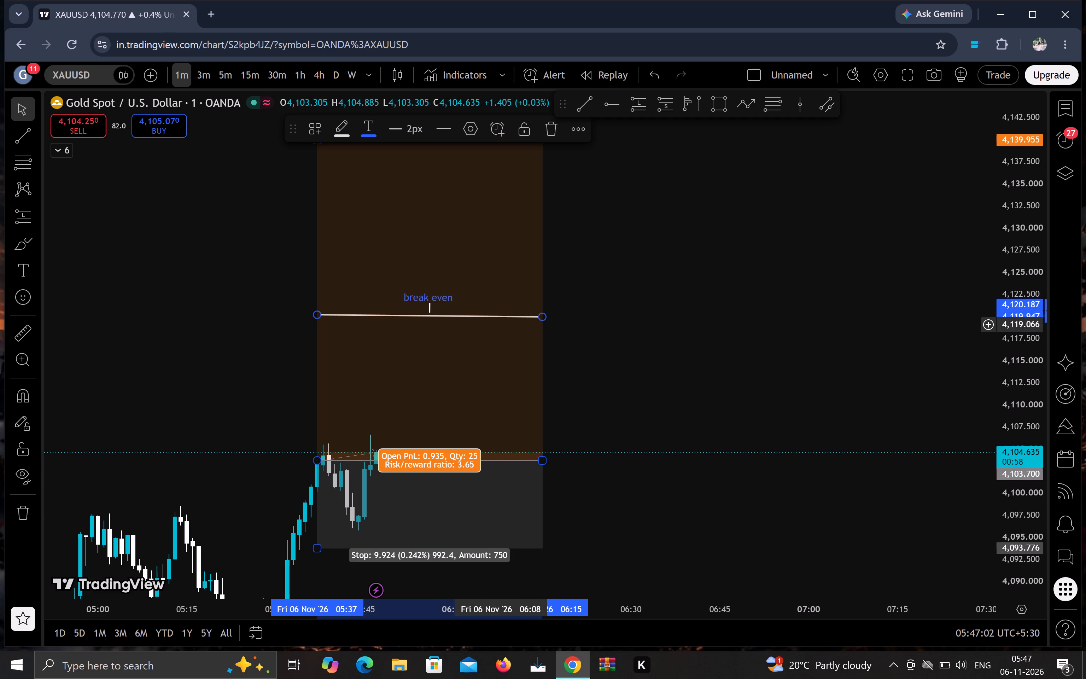
left_click(634, 389)
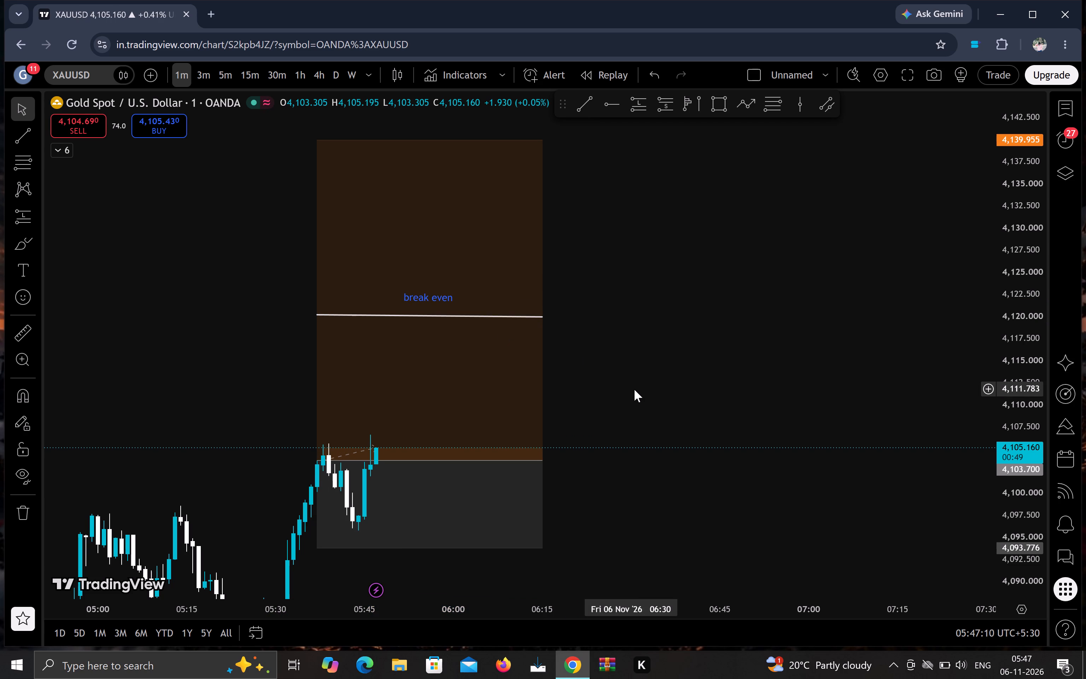
Add a second line reading "50 percent book" to the "break even" label.
scroll(634, 389, "up", 1)
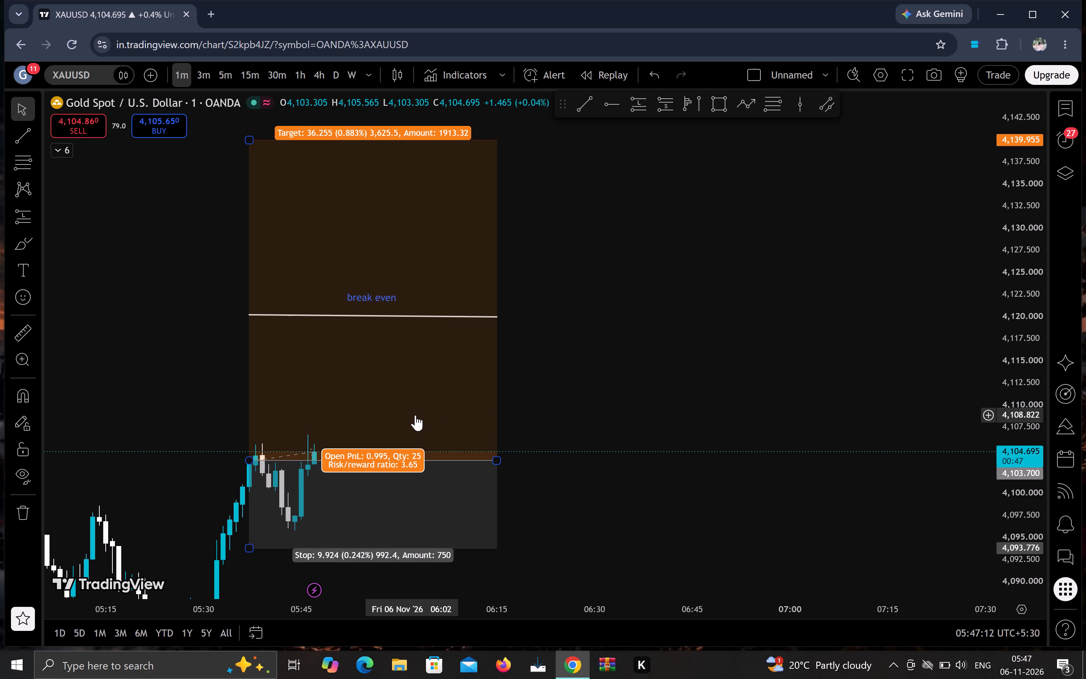
left_click_drag(620, 350, 676, 412)
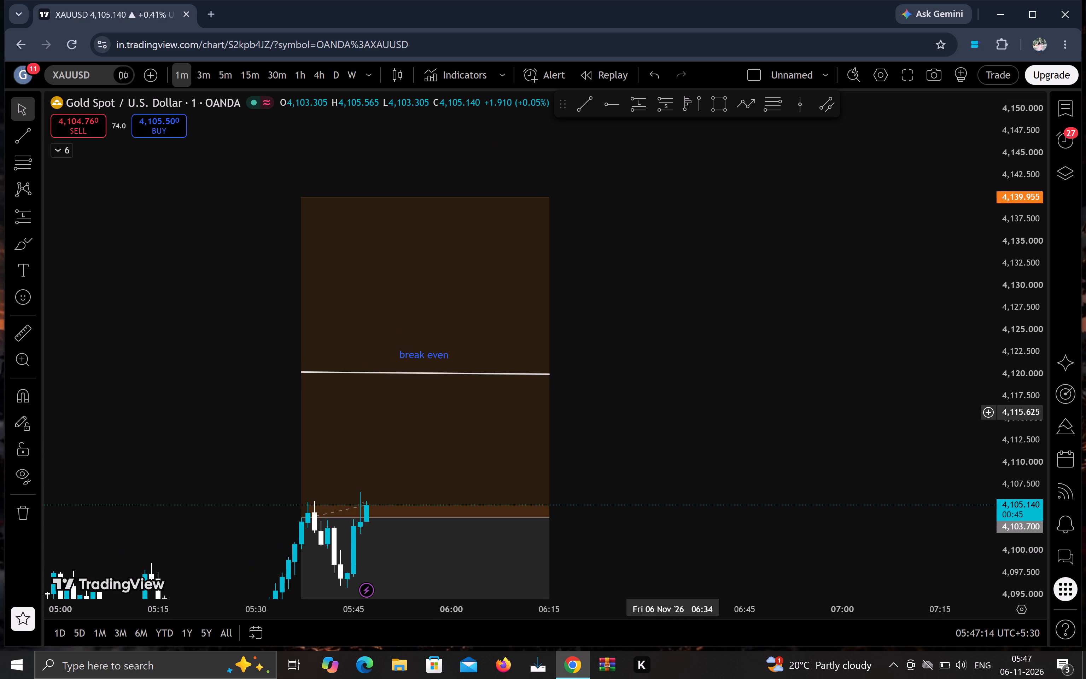
left_click_drag(676, 412, 683, 372)
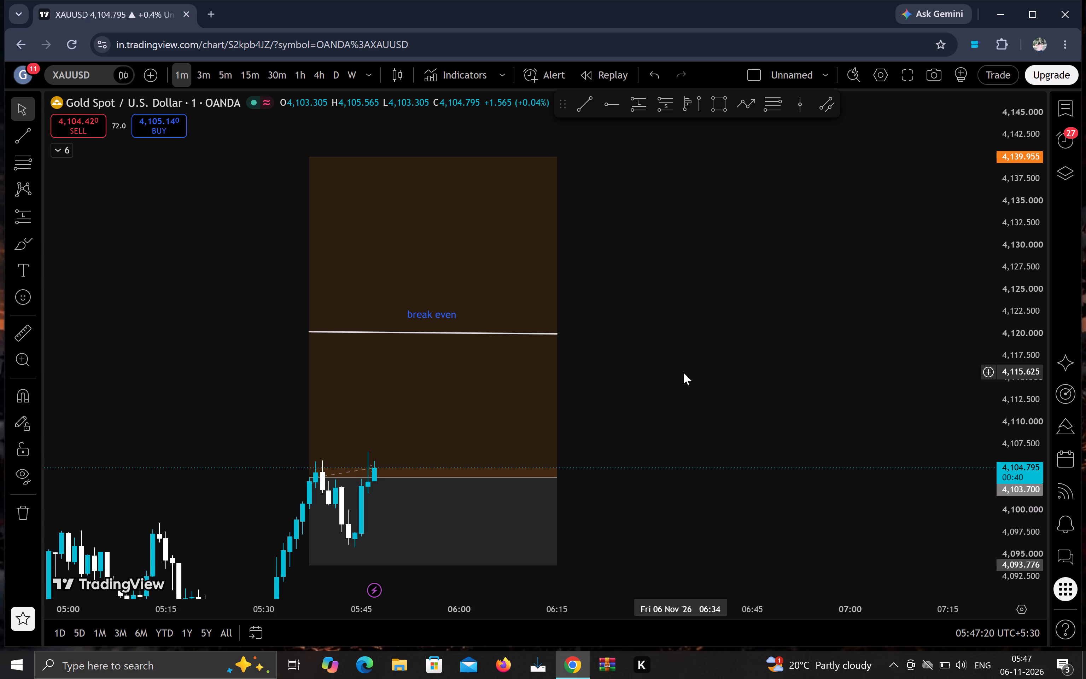
left_click(441, 313)
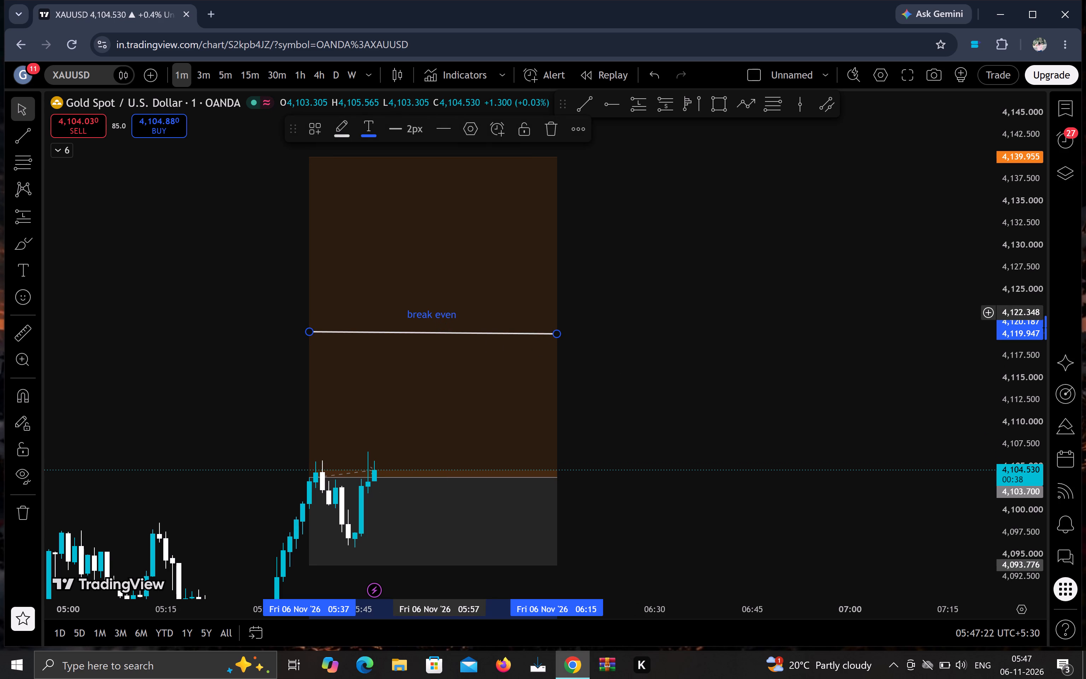
left_click(447, 314)
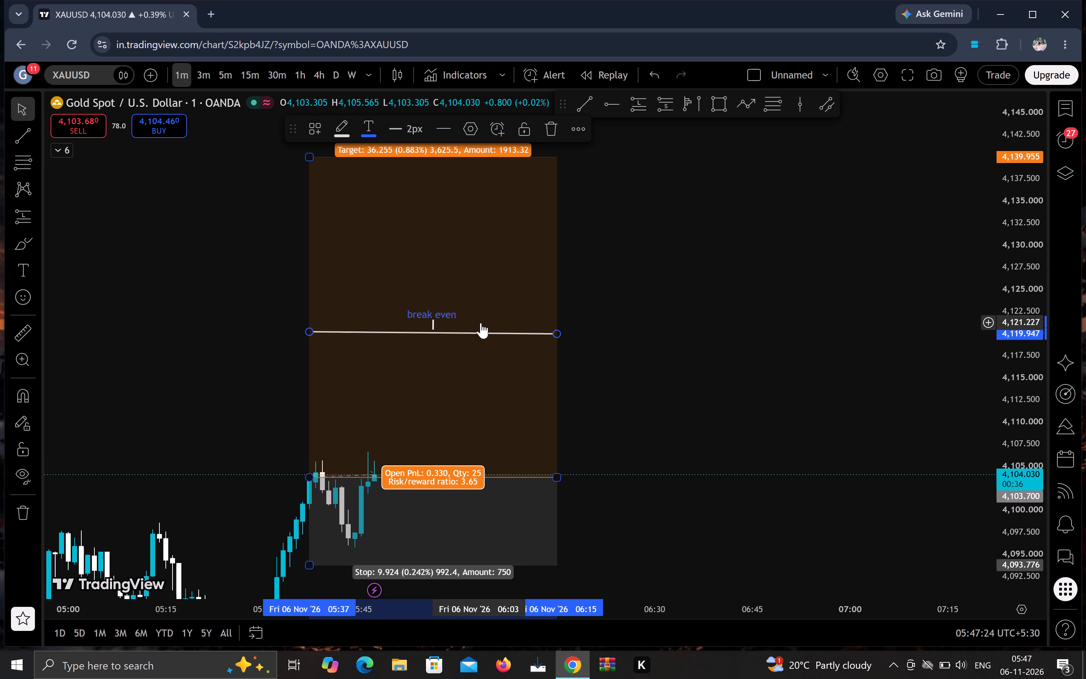
type("50")
key("space")
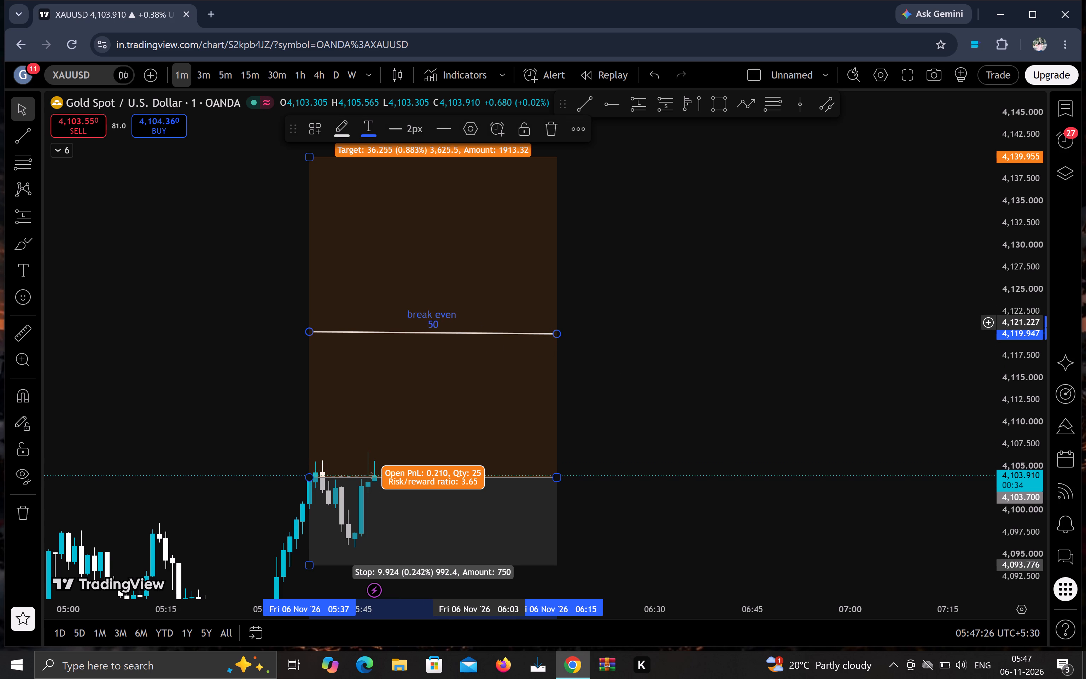
type("percent book")
key("Return")
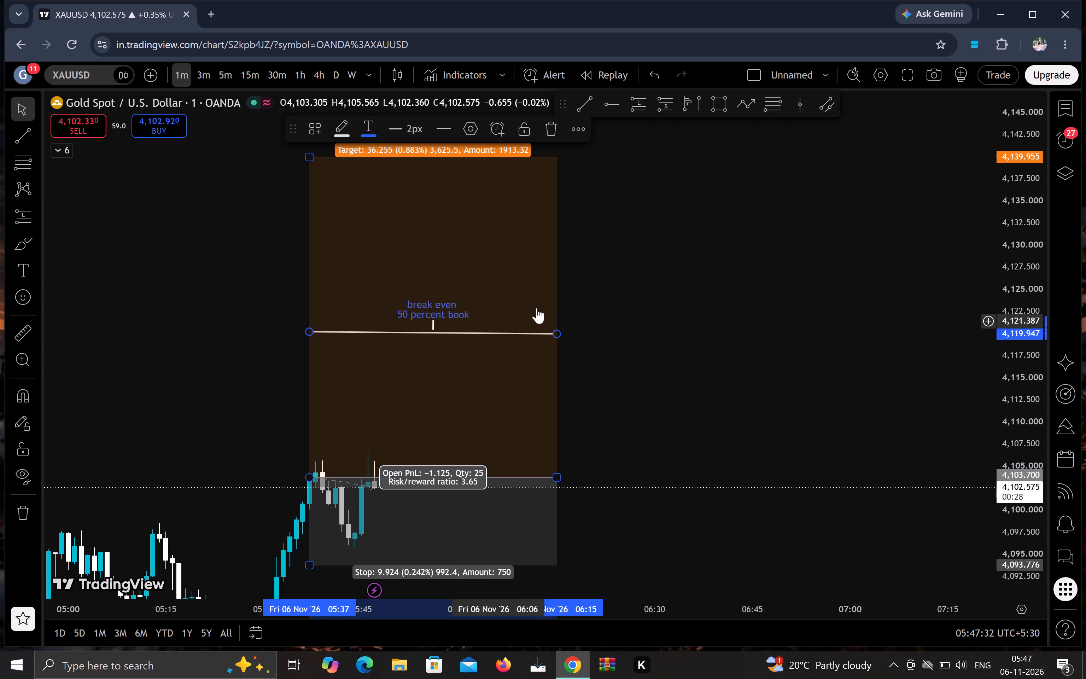
left_click(652, 299)
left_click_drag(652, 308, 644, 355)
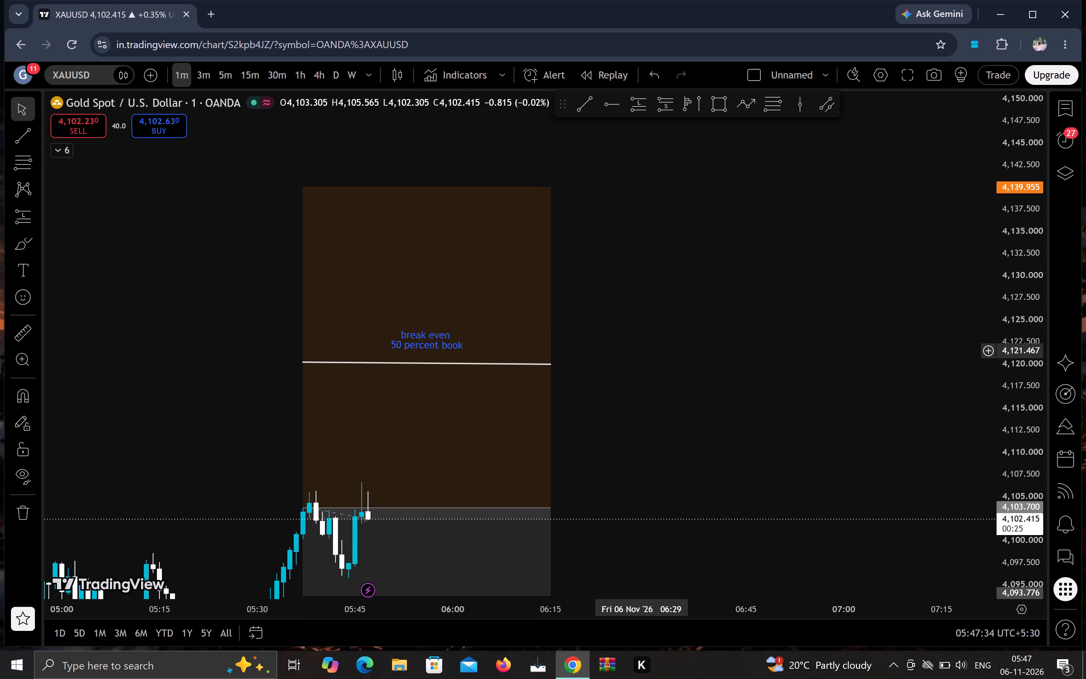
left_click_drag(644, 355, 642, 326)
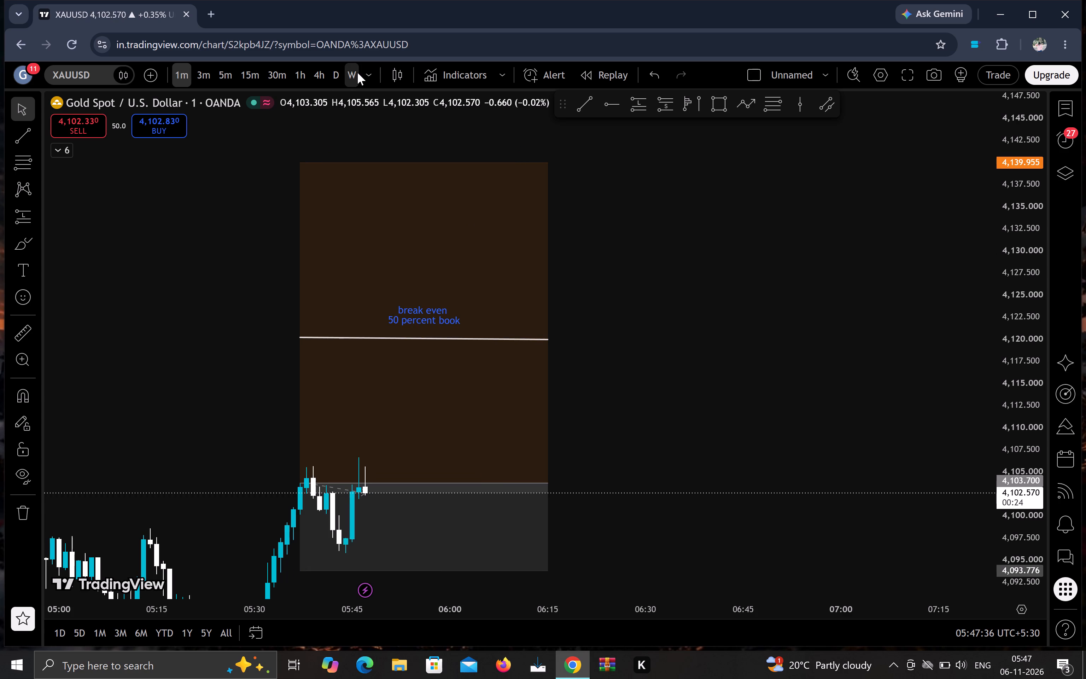
Search Google for YouTube in a new browser tab and open the YouTube site.
left_click(206, 14)
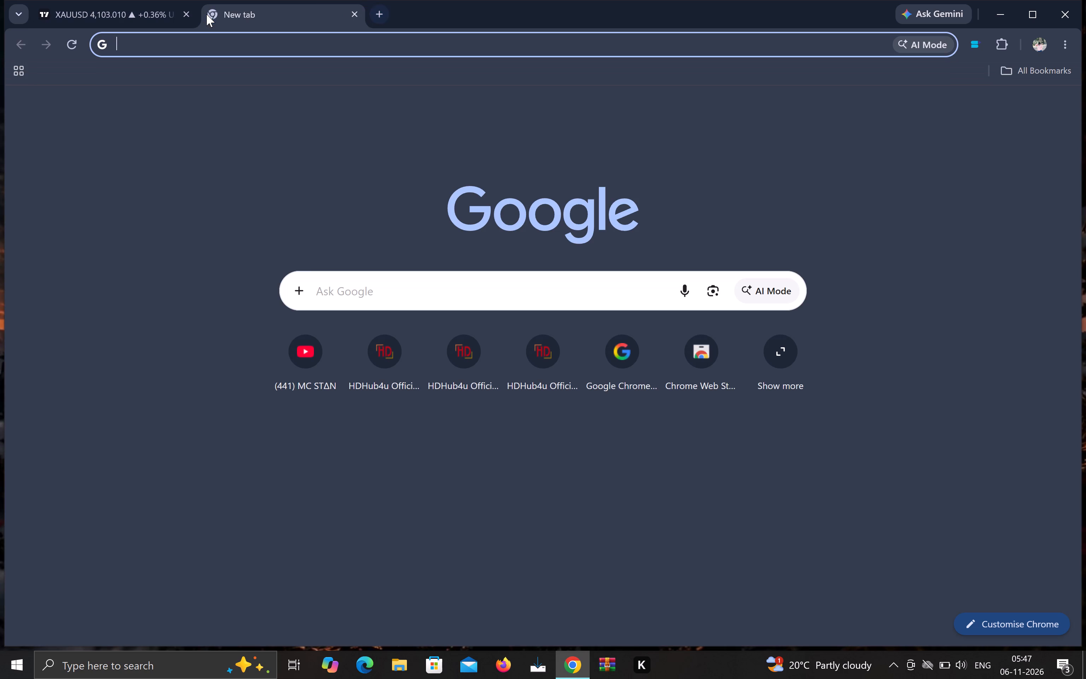
left_click(369, 289)
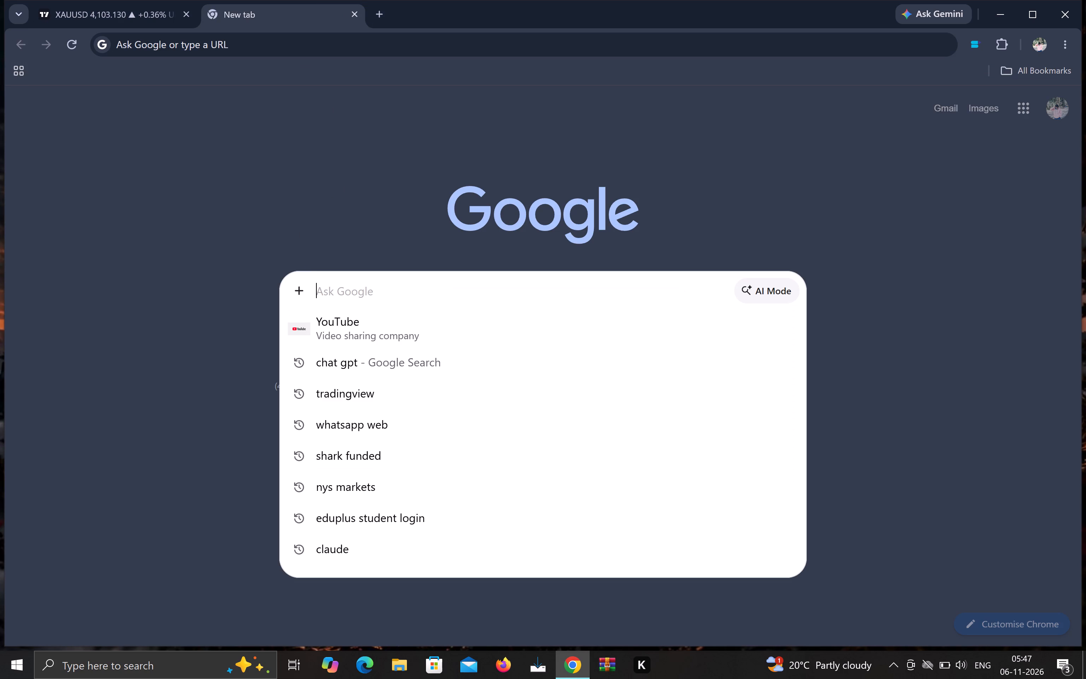
key("Down")
key("Return")
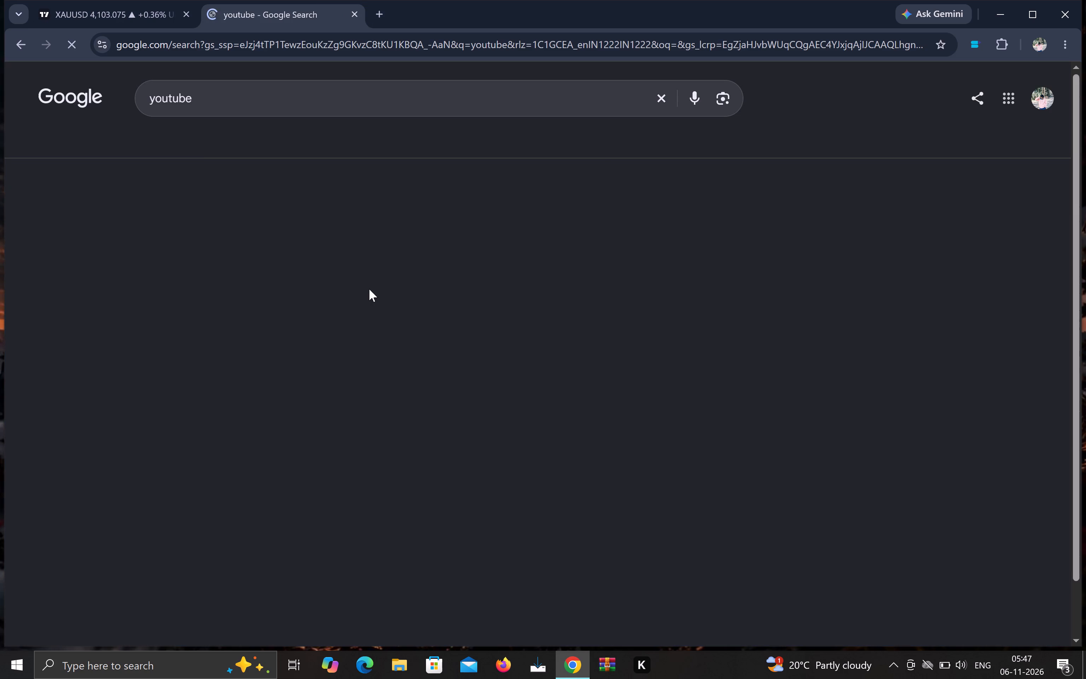
left_click(180, 218)
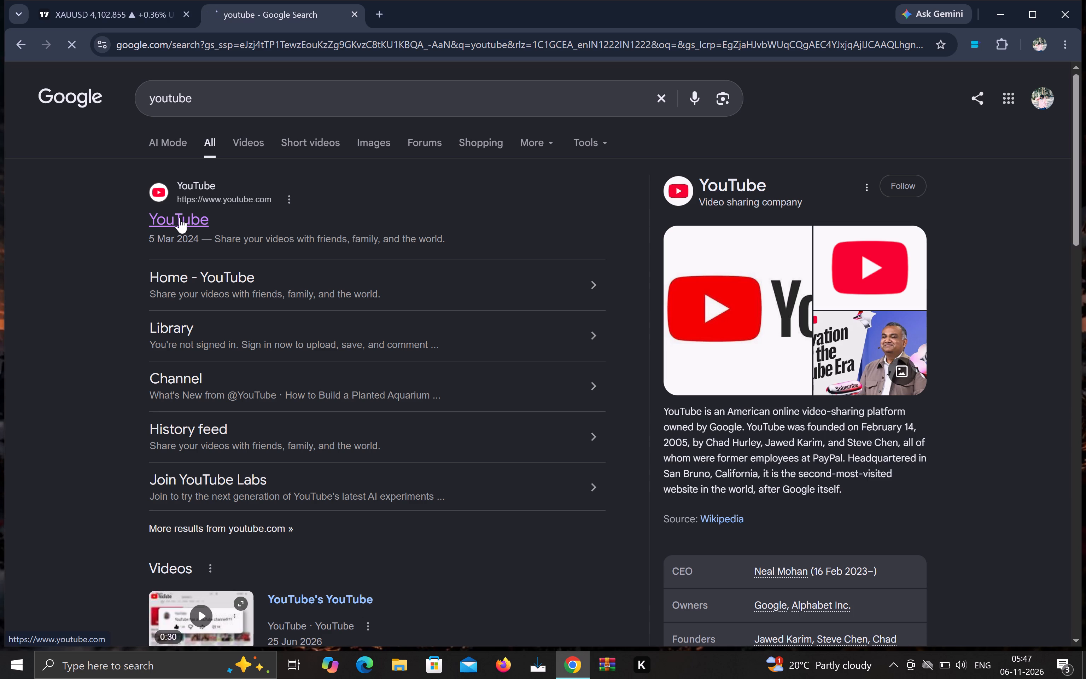
Return to the XAUUSD chart tab and switch to the K application.
left_click(151, 11)
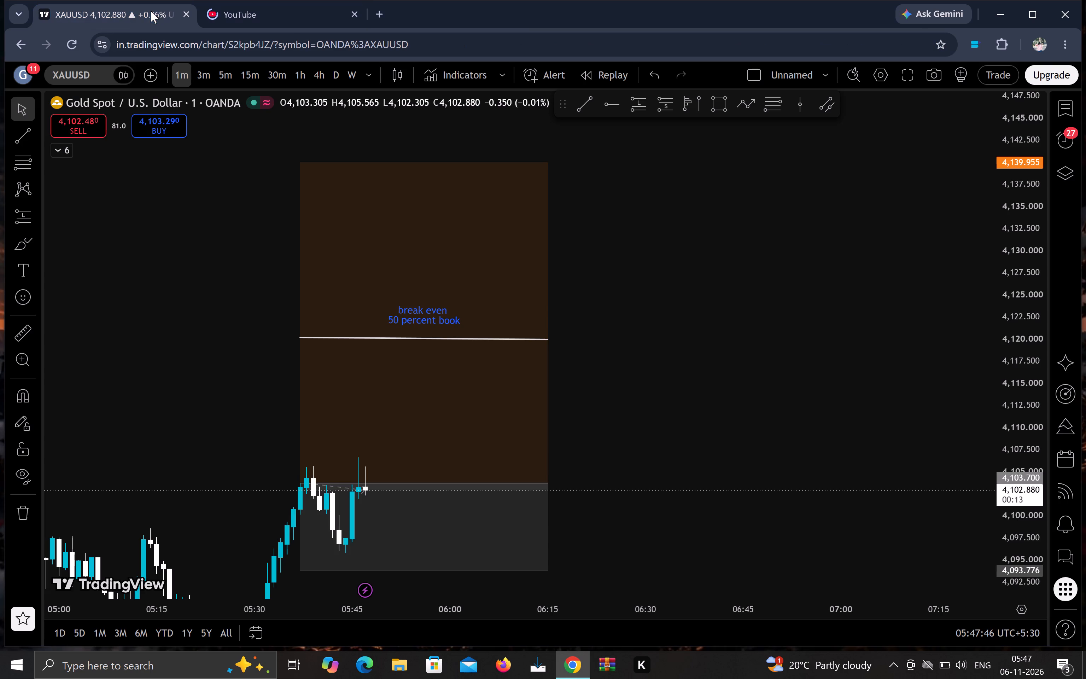
left_click(643, 671)
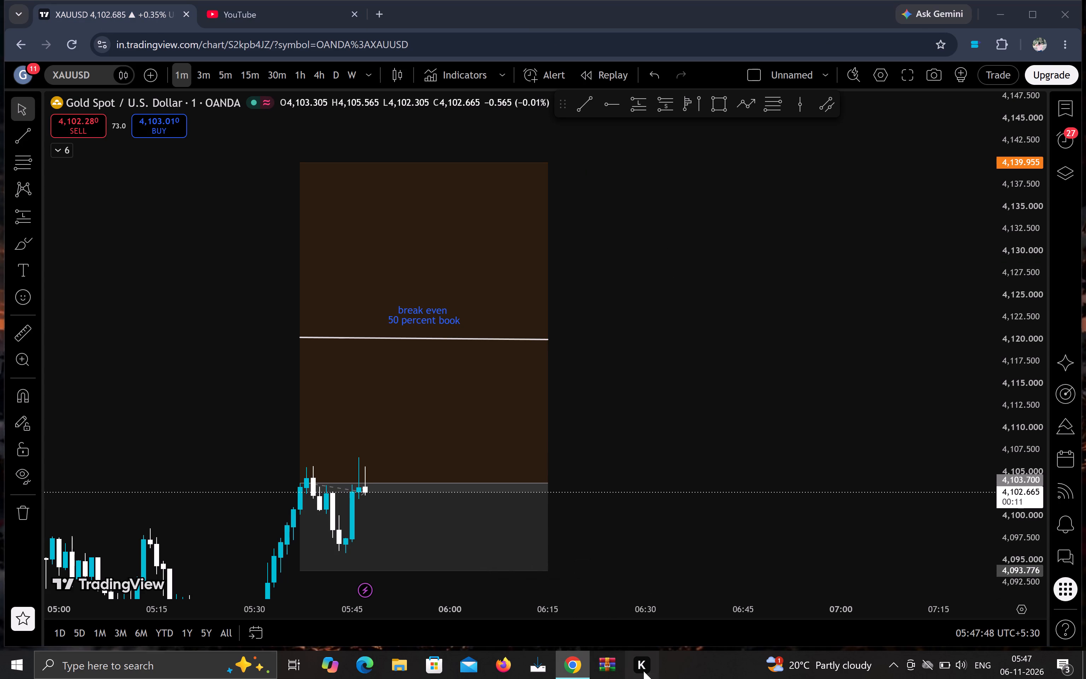
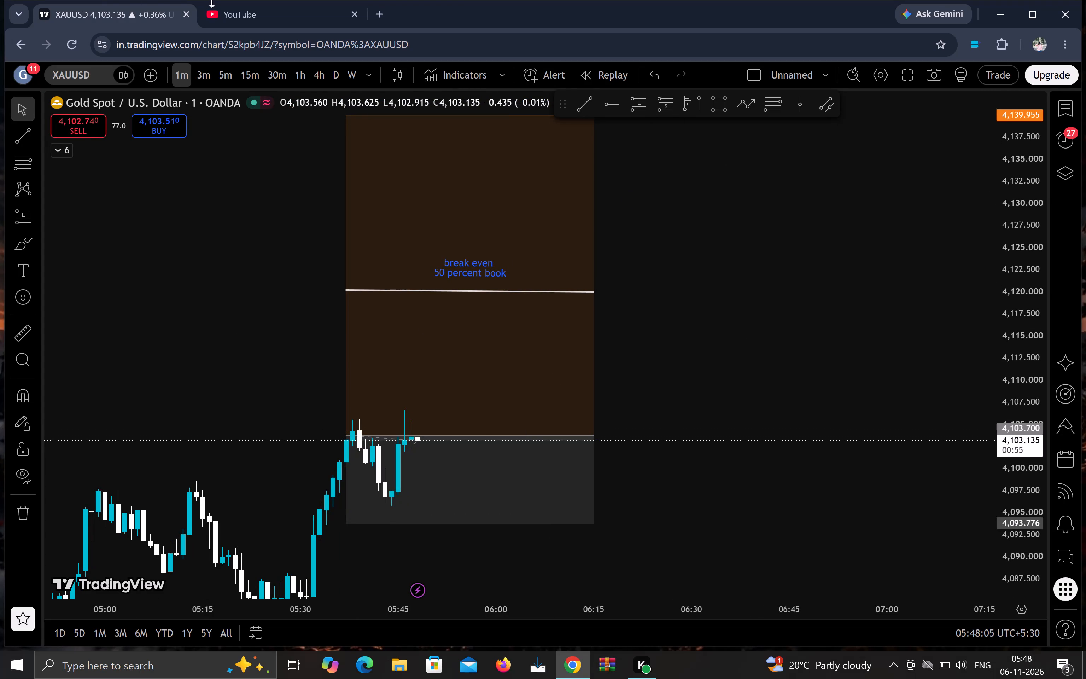
Switch to the YouTube tab and start playing the "Hanuman Chalisa | Powerful Divine Chant to Remove Negativity" video from the home feed.
left_click(253, 13)
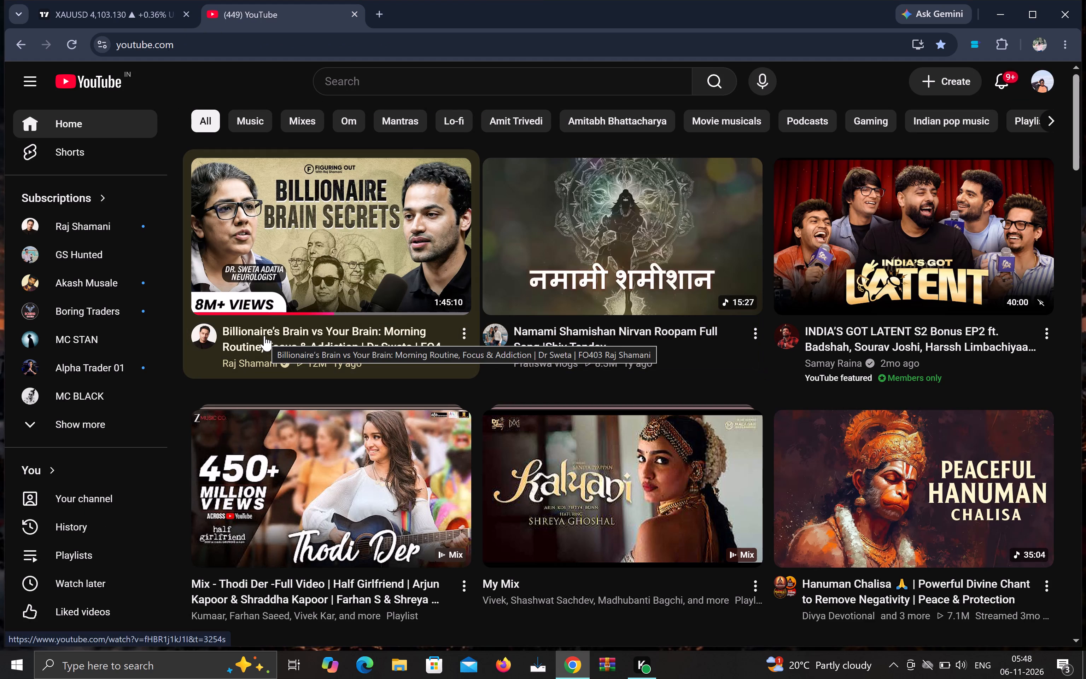
scroll(388, 338, "down", 6)
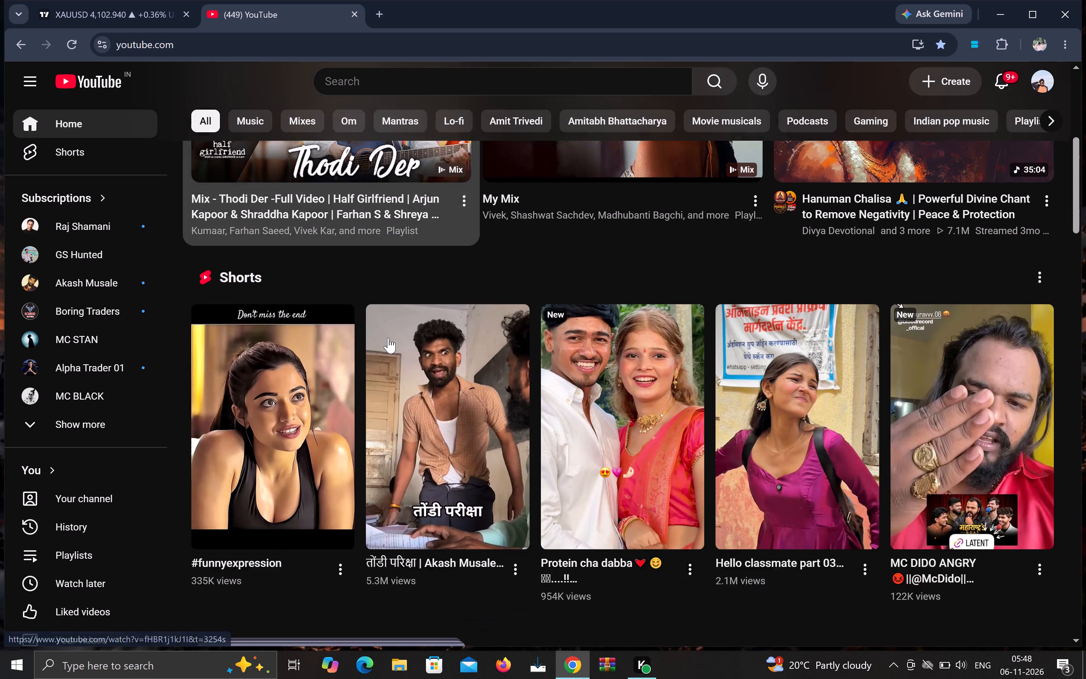
scroll(388, 338, "down", 2)
scroll(388, 338, "up", 20)
scroll(388, 338, "up", 3)
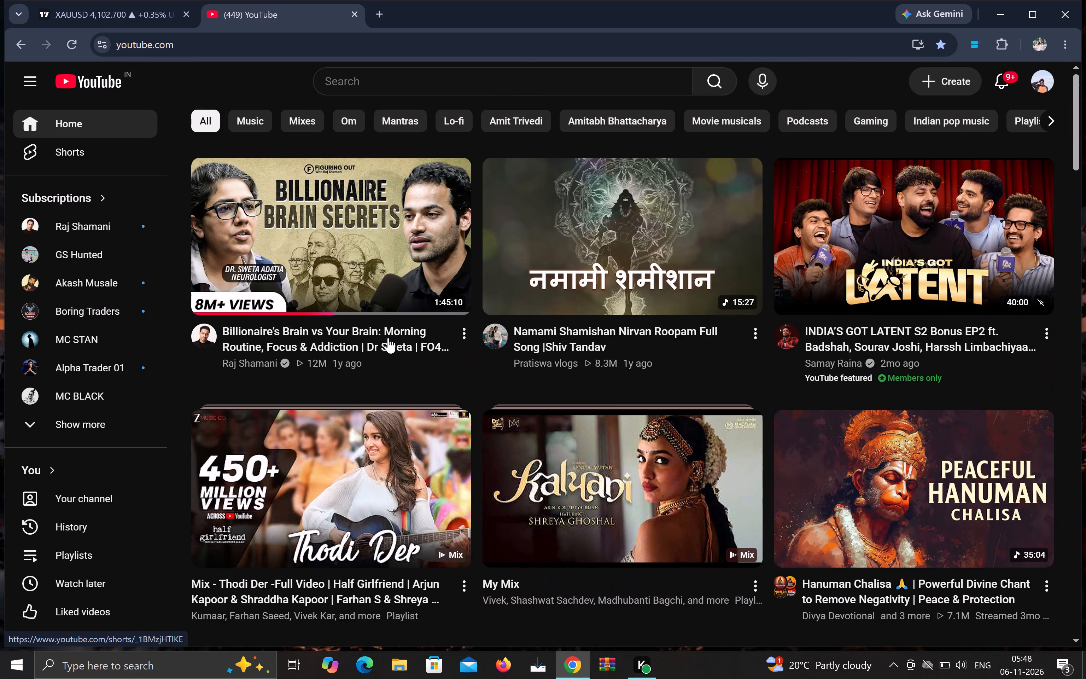
scroll(388, 338, "up", 4)
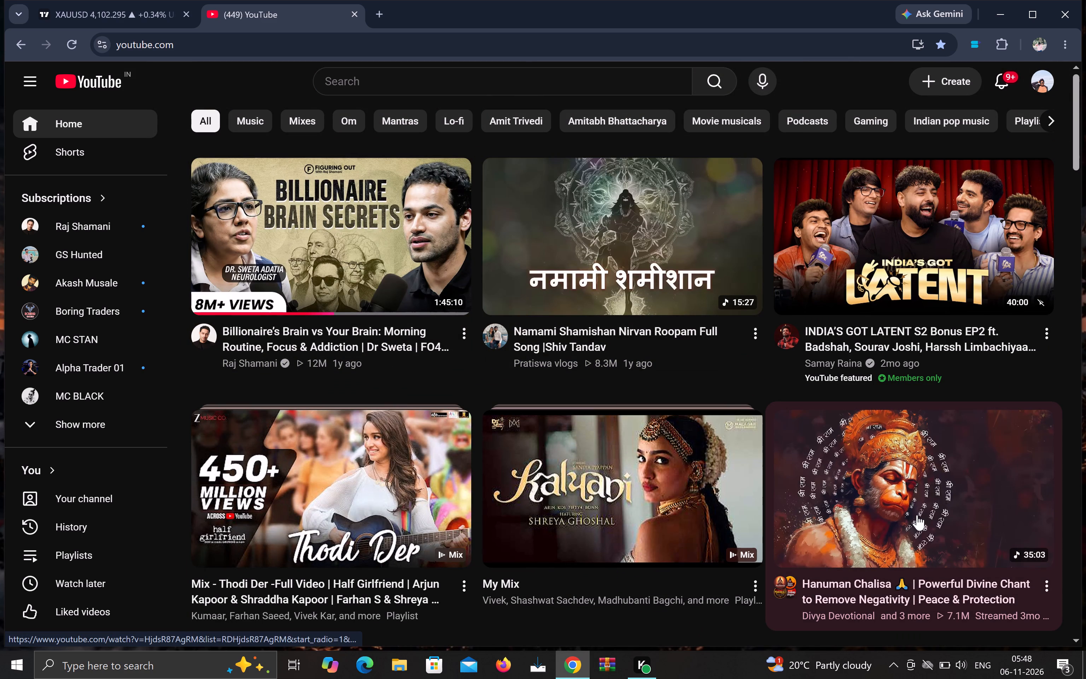
left_click(917, 515)
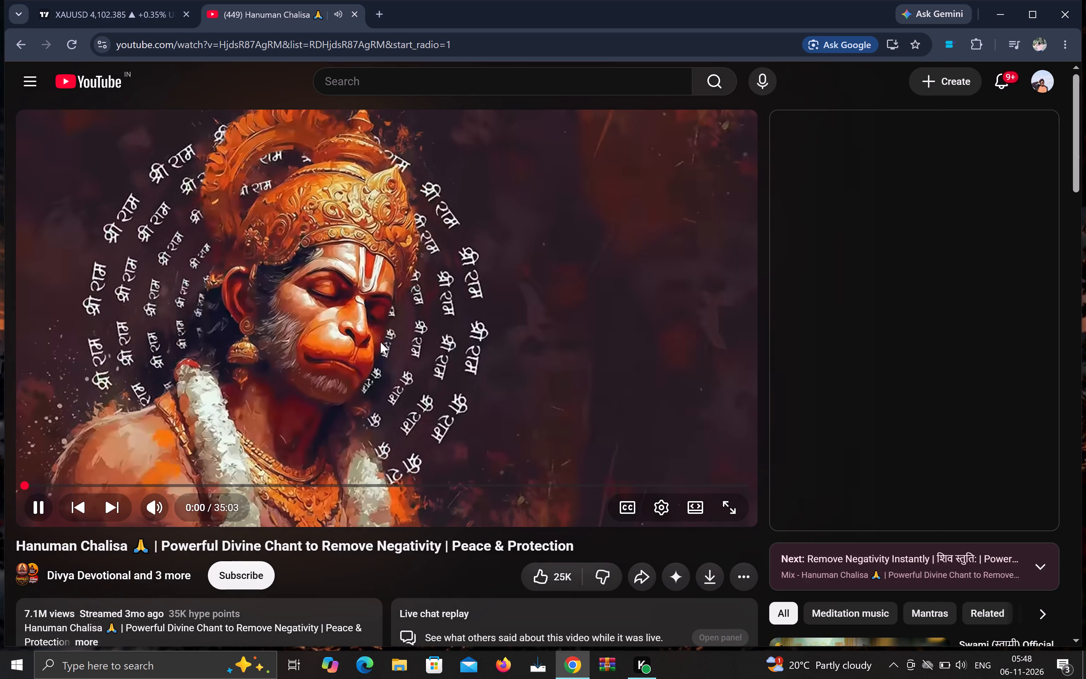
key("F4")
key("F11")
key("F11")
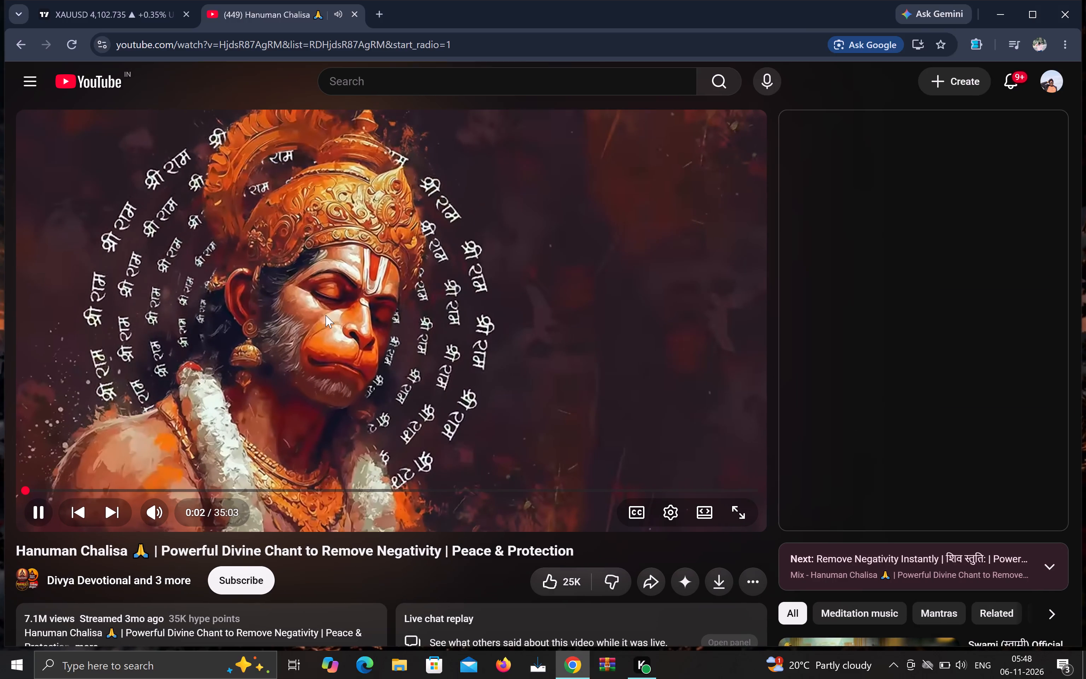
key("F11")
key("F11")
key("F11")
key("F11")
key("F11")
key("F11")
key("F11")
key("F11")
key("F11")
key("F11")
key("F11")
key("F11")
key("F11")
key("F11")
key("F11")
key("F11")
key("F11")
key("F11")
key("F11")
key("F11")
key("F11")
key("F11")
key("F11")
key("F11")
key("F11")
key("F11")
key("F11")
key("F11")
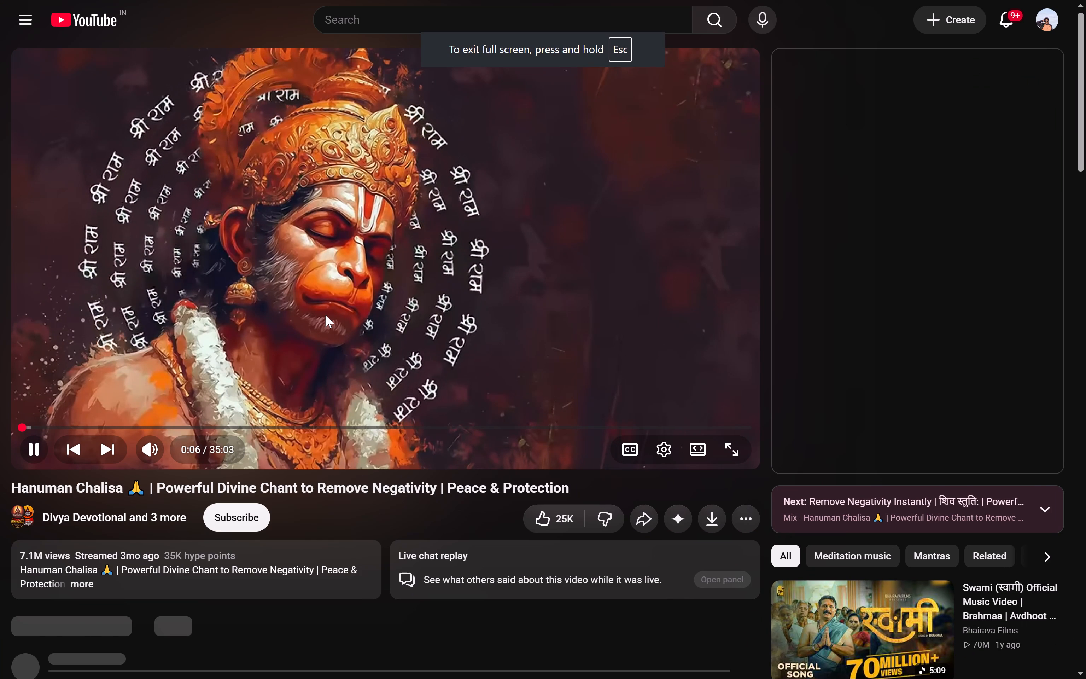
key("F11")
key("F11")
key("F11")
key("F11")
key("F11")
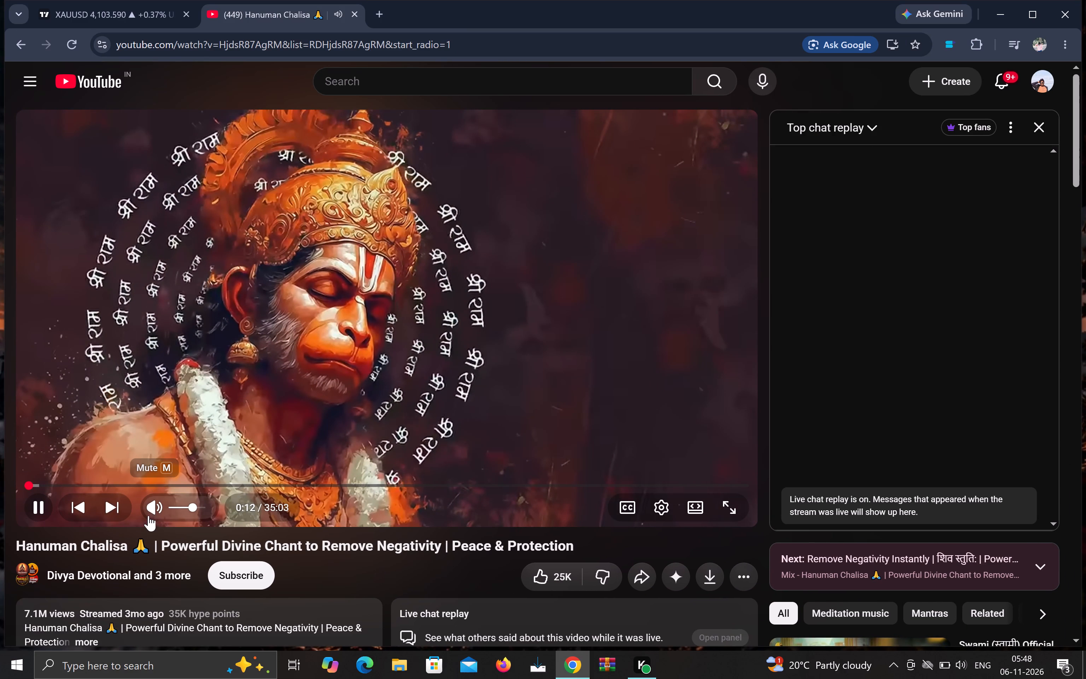
Lower the playing video's volume to roughly half.
left_click(183, 506)
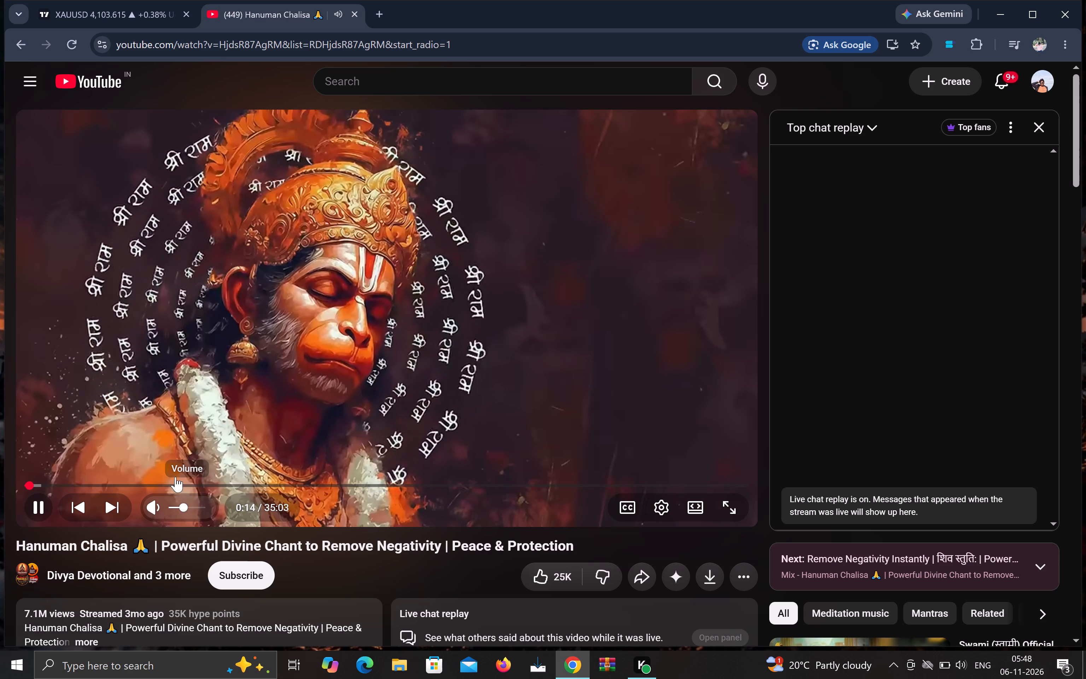
Return to the XAUUSD chart tab and look over the whole long position from stop to target.
left_click(118, 11)
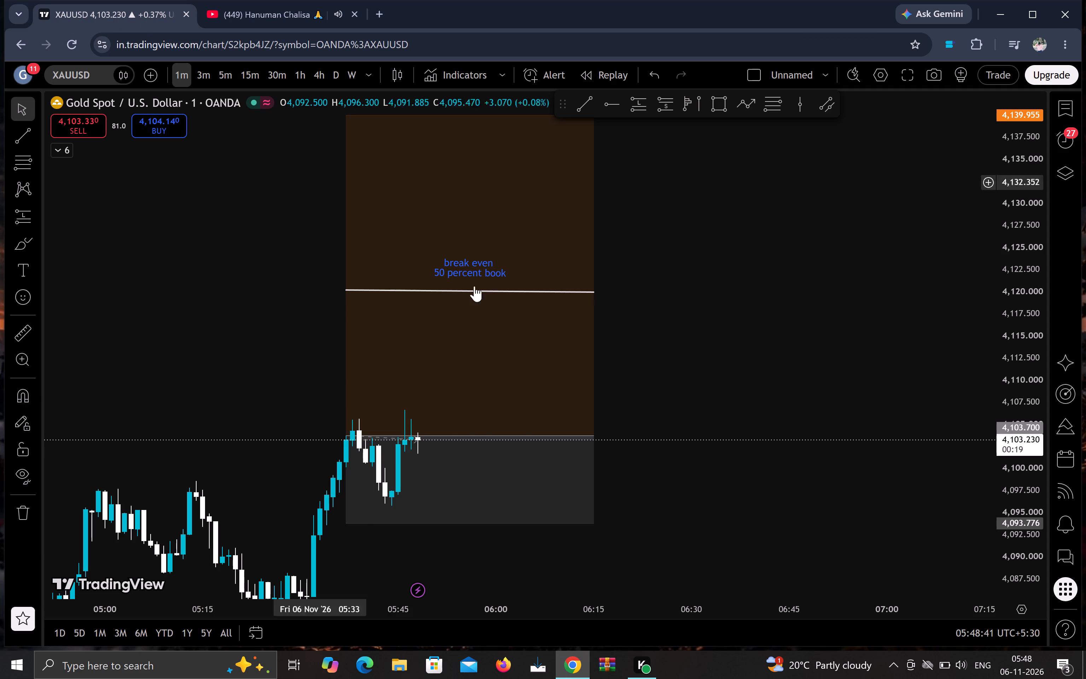
left_click_drag(746, 336, 726, 329)
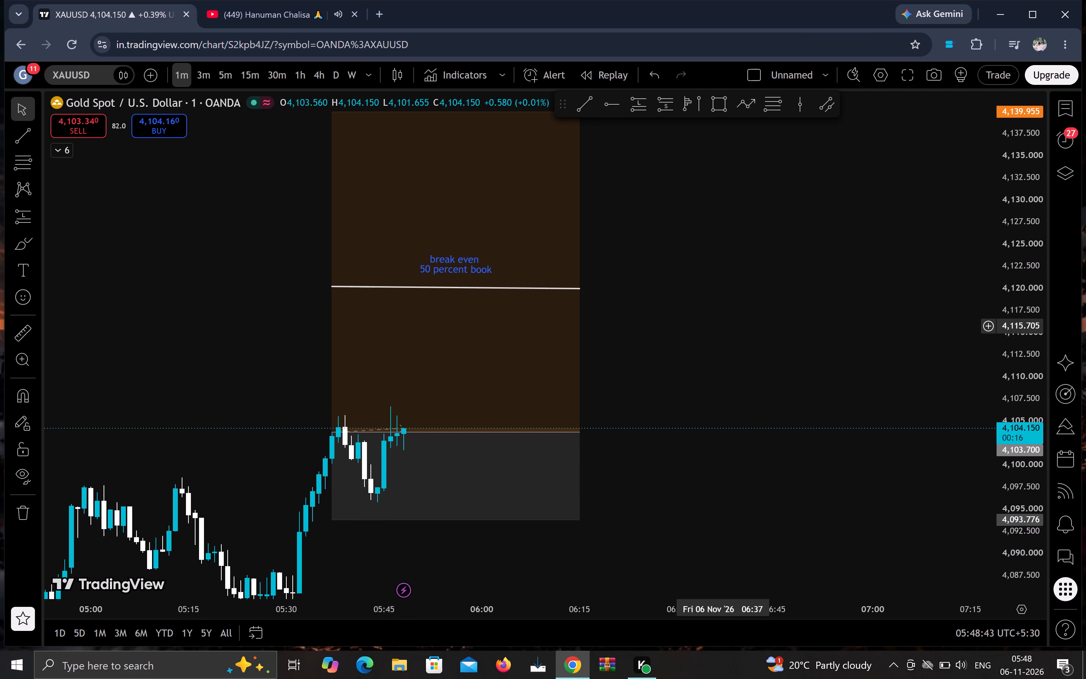
left_click_drag(726, 329, 729, 357)
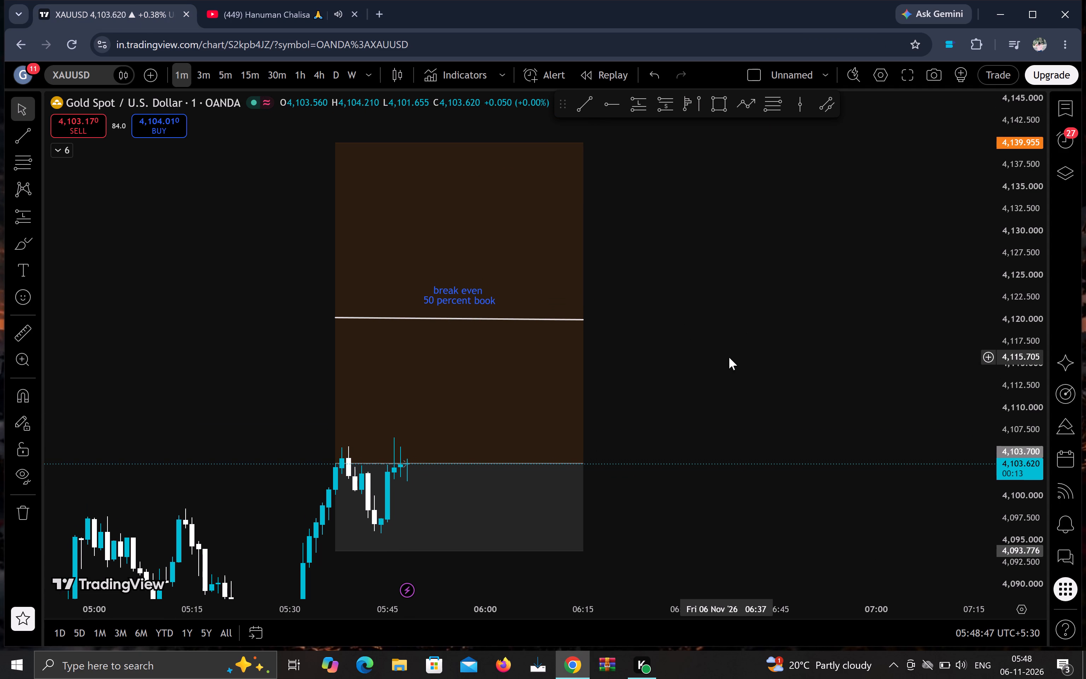
left_click_drag(726, 359, 669, 342)
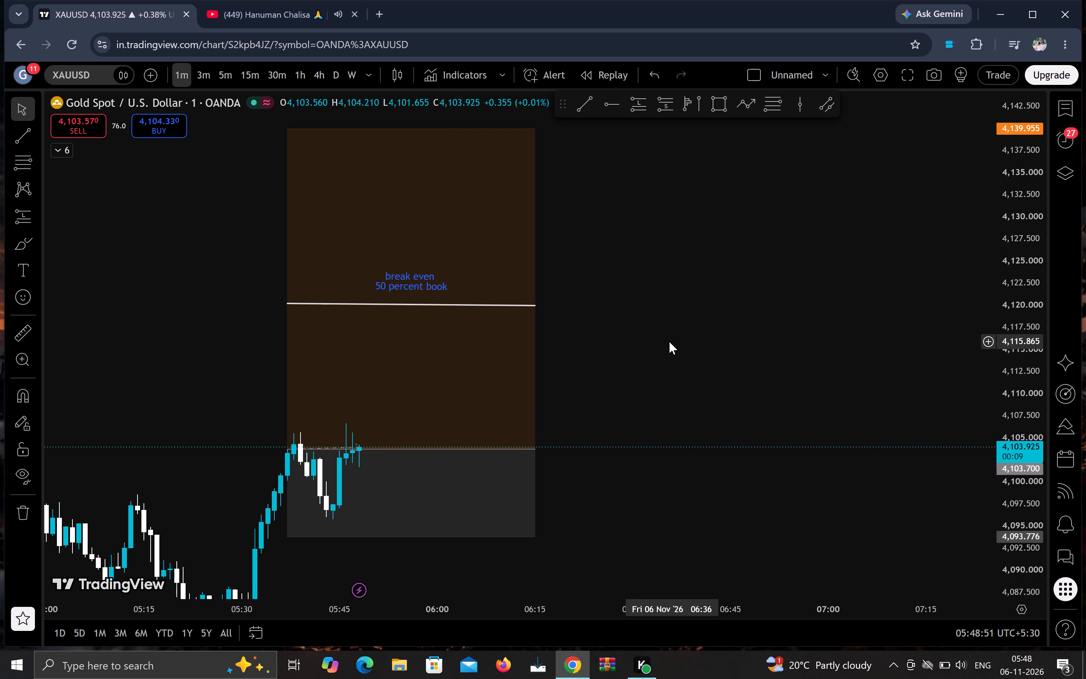
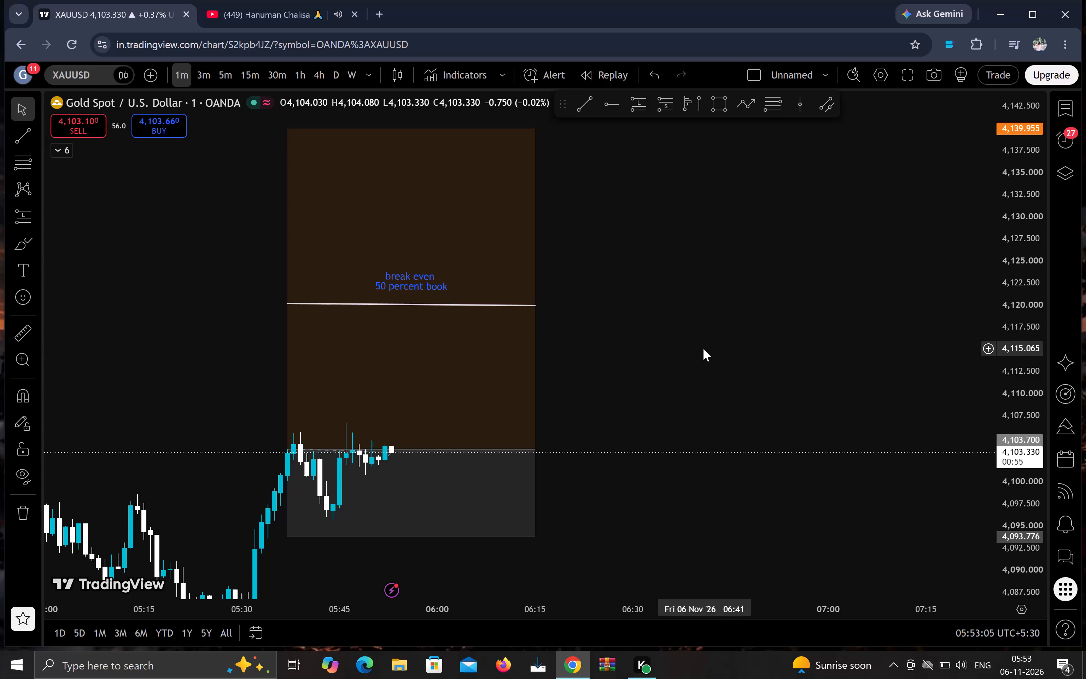
Examine the XAUUSD 1-minute chart around the long position, comparing its stop and target with the earlier price action.
scroll(703, 349, "right", 1)
scroll(704, 347, "down", 4)
left_click_drag(893, 360, 662, 379)
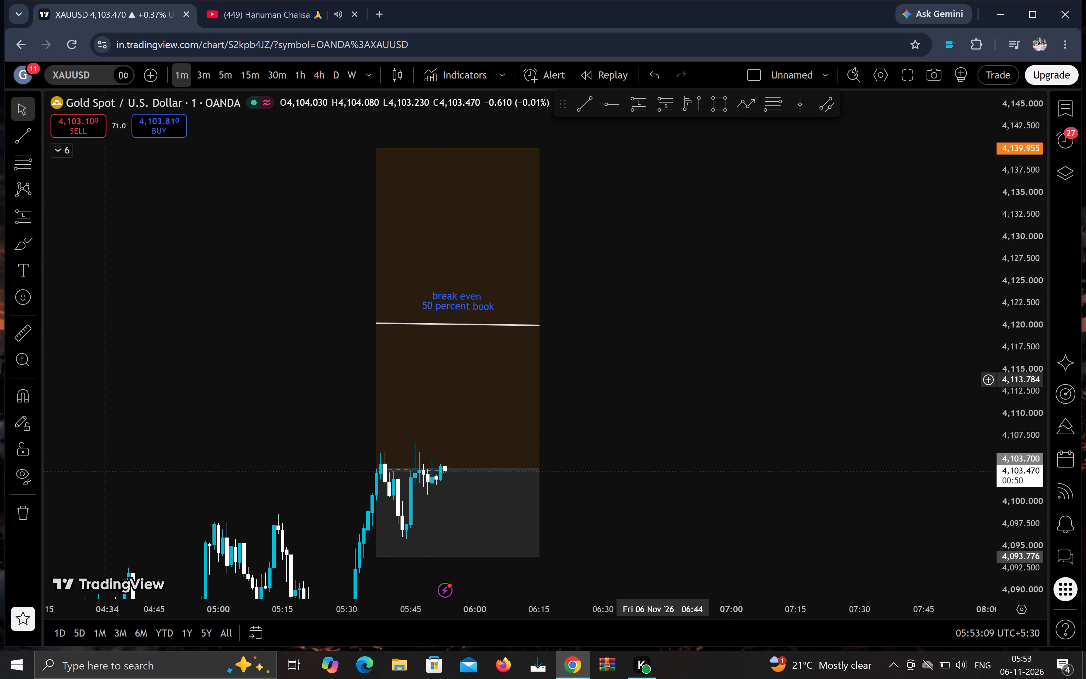
left_click_drag(662, 379, 666, 413)
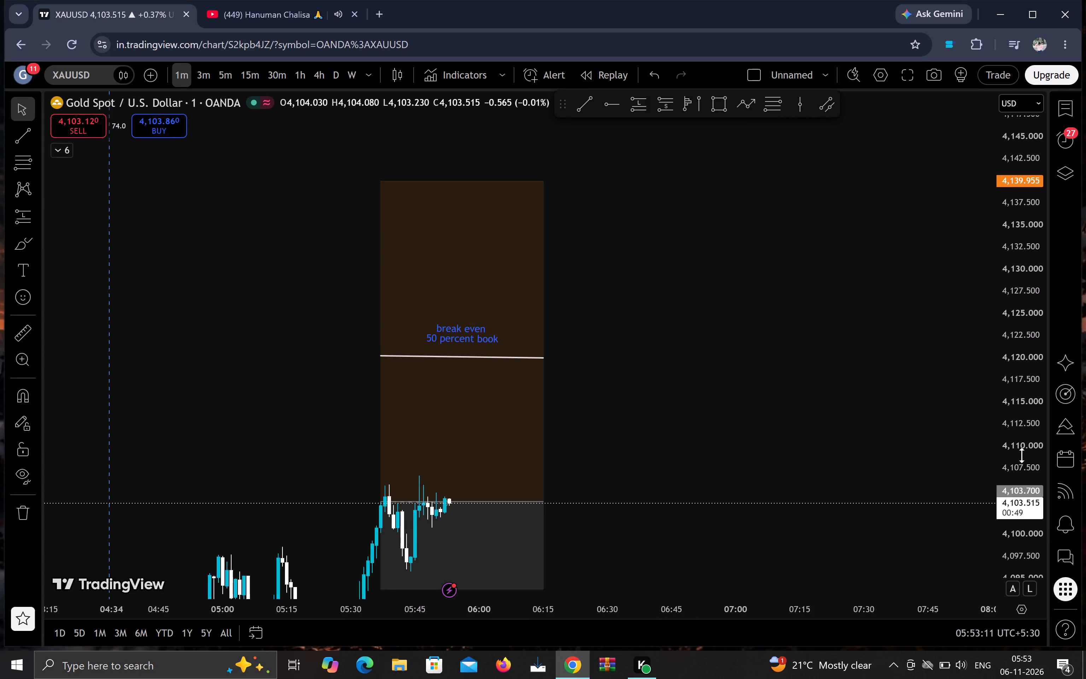
scroll(1022, 455, "up", 9)
scroll(1022, 455, "down", 20)
scroll(1022, 455, "down", 1)
scroll(1022, 455, "up", 2)
scroll(776, 377, "down", 7)
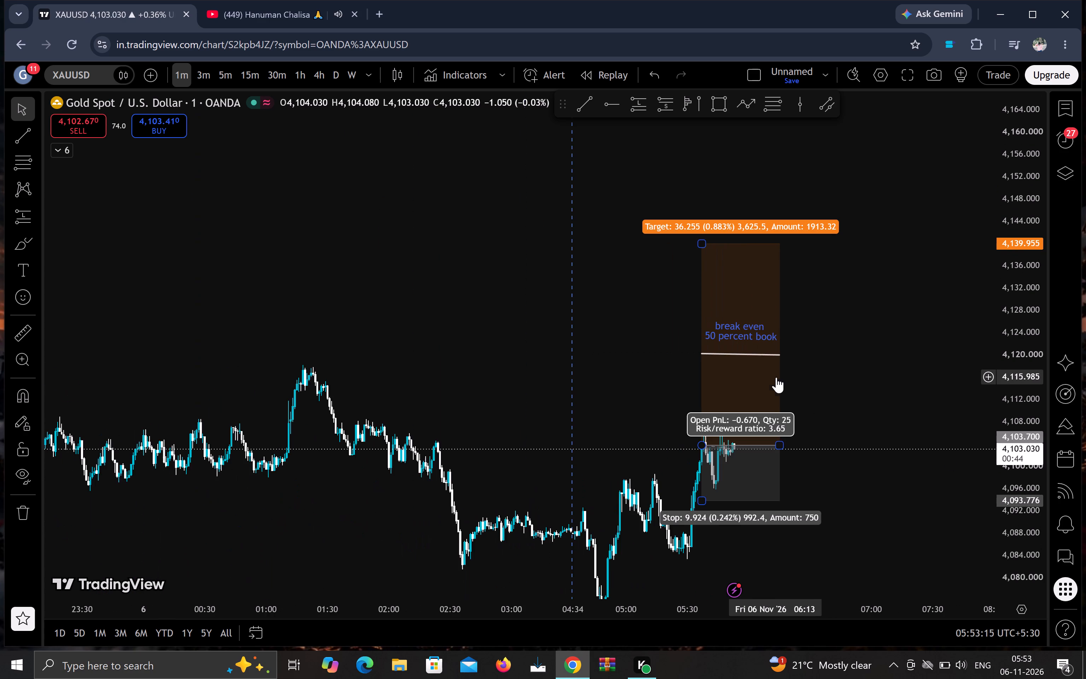
scroll(776, 377, "up", 1)
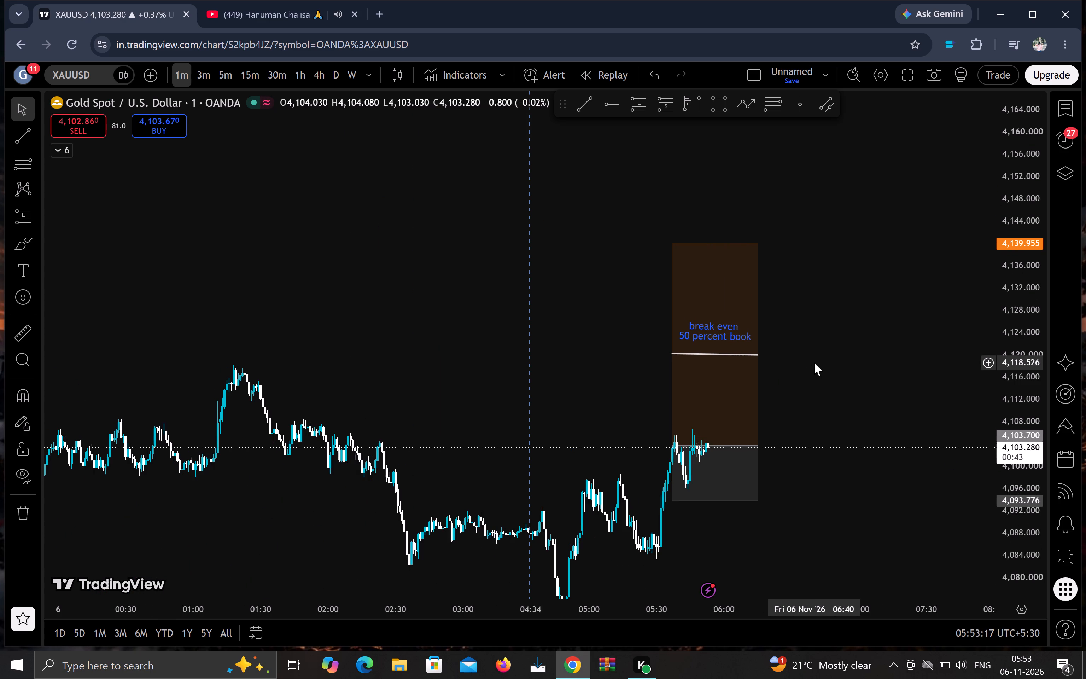
left_click_drag(814, 367, 772, 384)
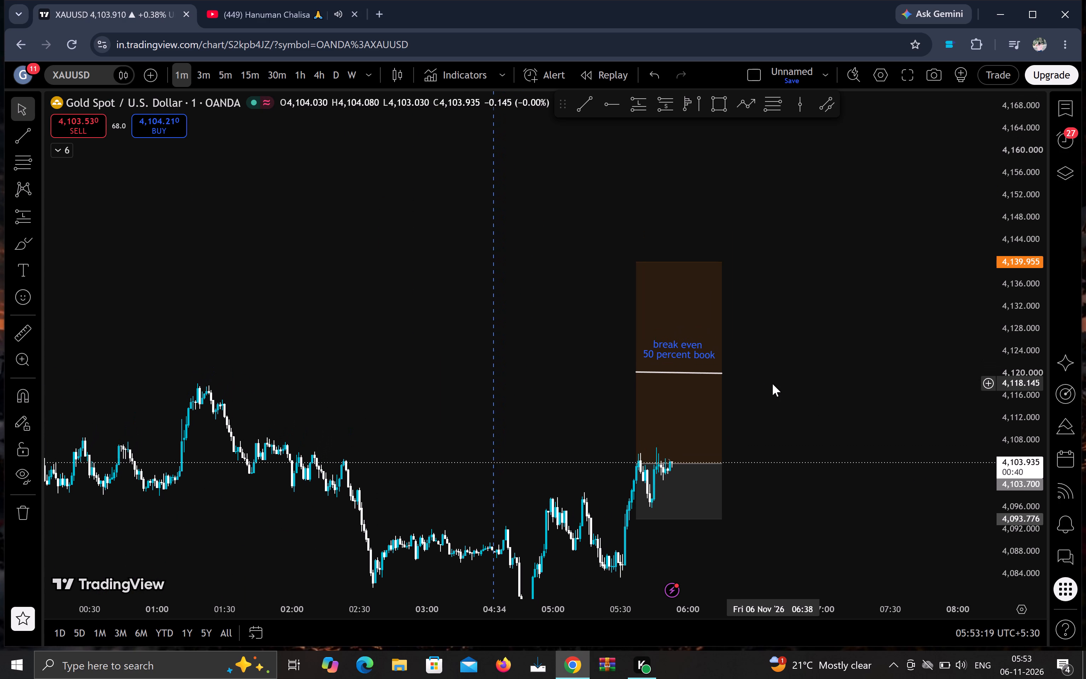
left_click_drag(771, 386, 738, 375)
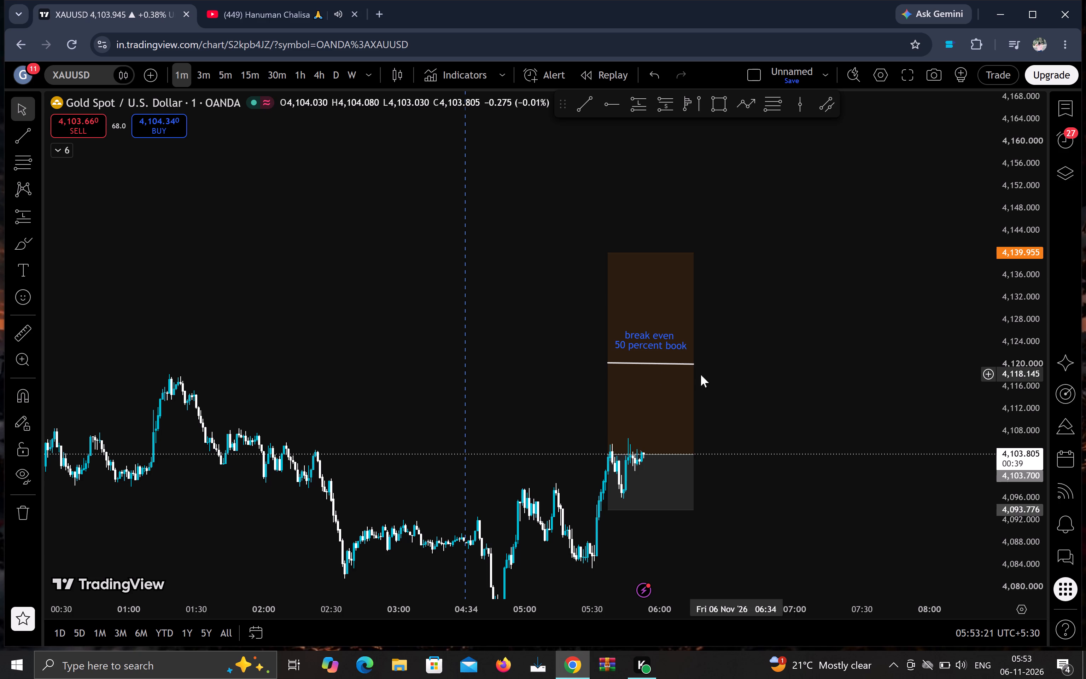
Switch the chart's symbol from XAUUSD to OANDA EURUSD.
left_click(86, 73)
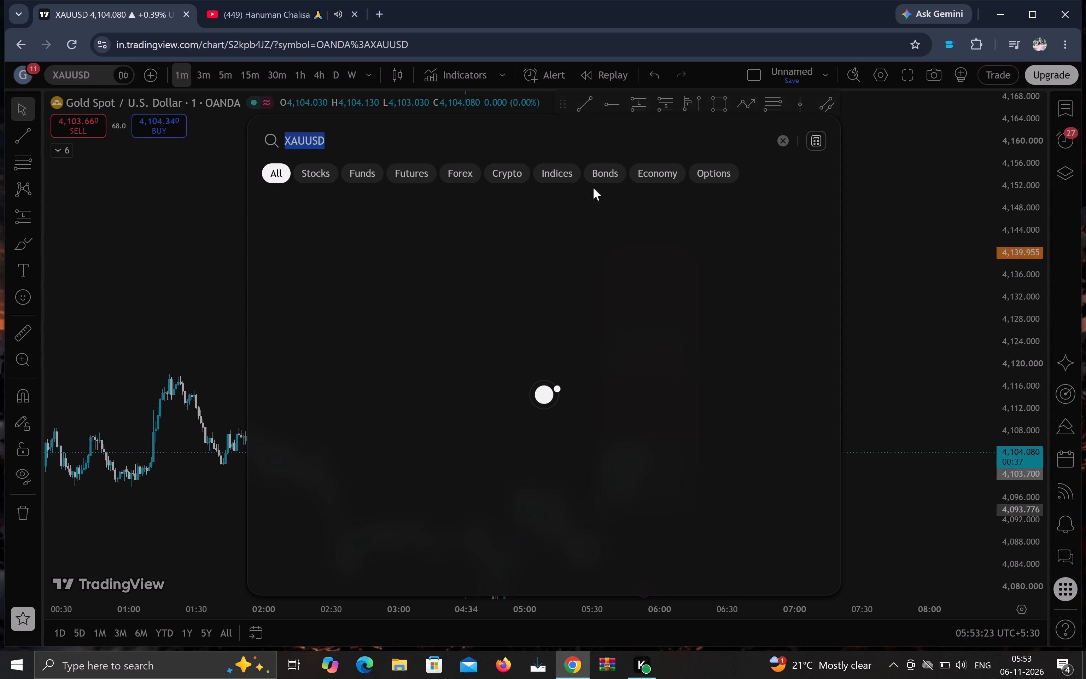
left_click(782, 144)
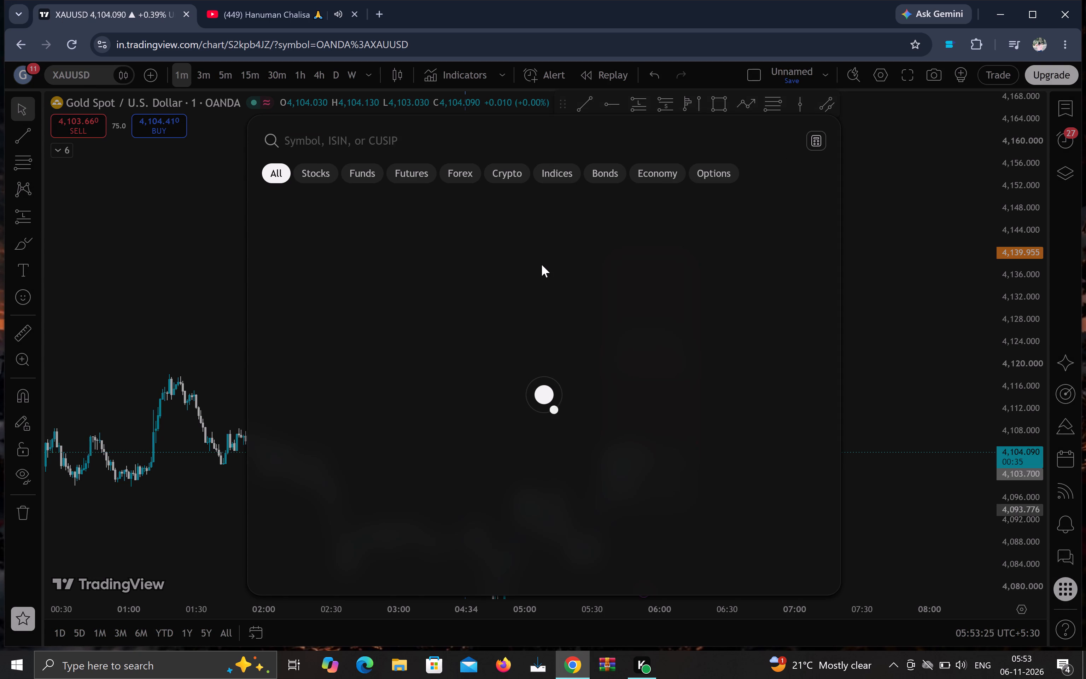
left_click(542, 265)
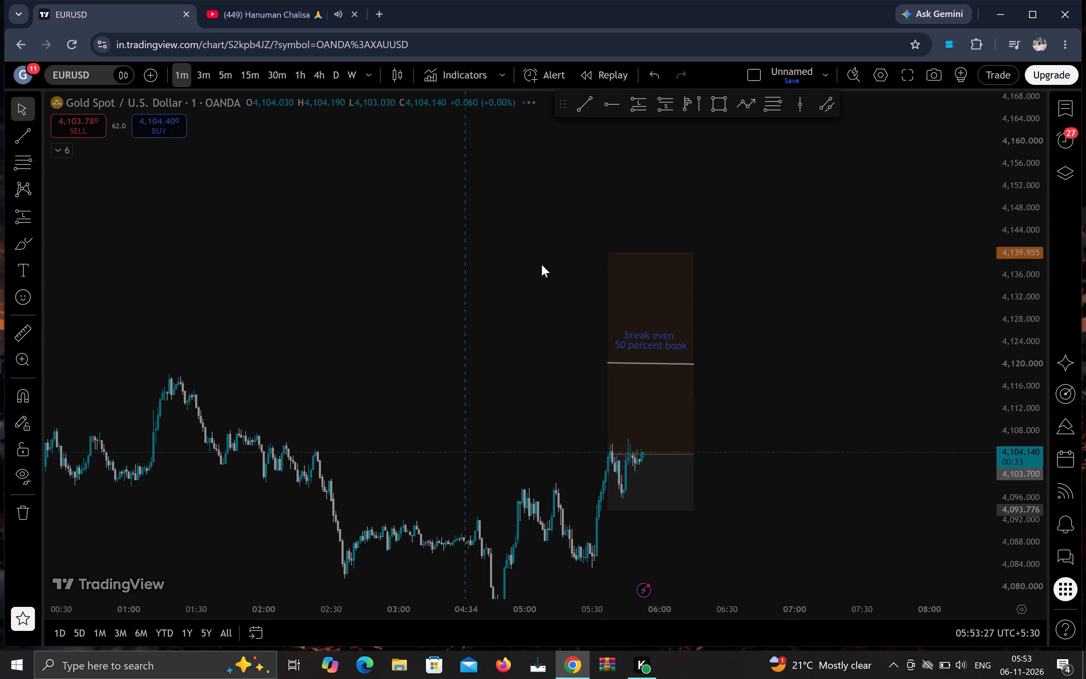
Remove the three existing drawings from the EURUSD chart, keeping the indicators.
scroll(842, 390, "down", 10)
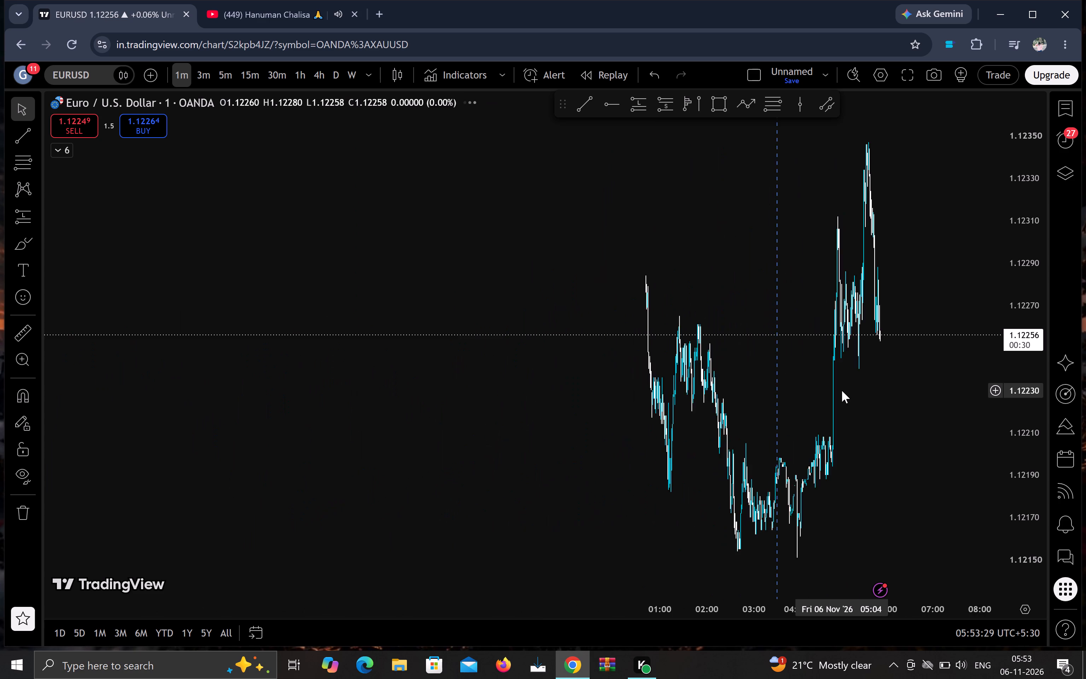
scroll(842, 390, "up", 11)
scroll(842, 390, "down", 14)
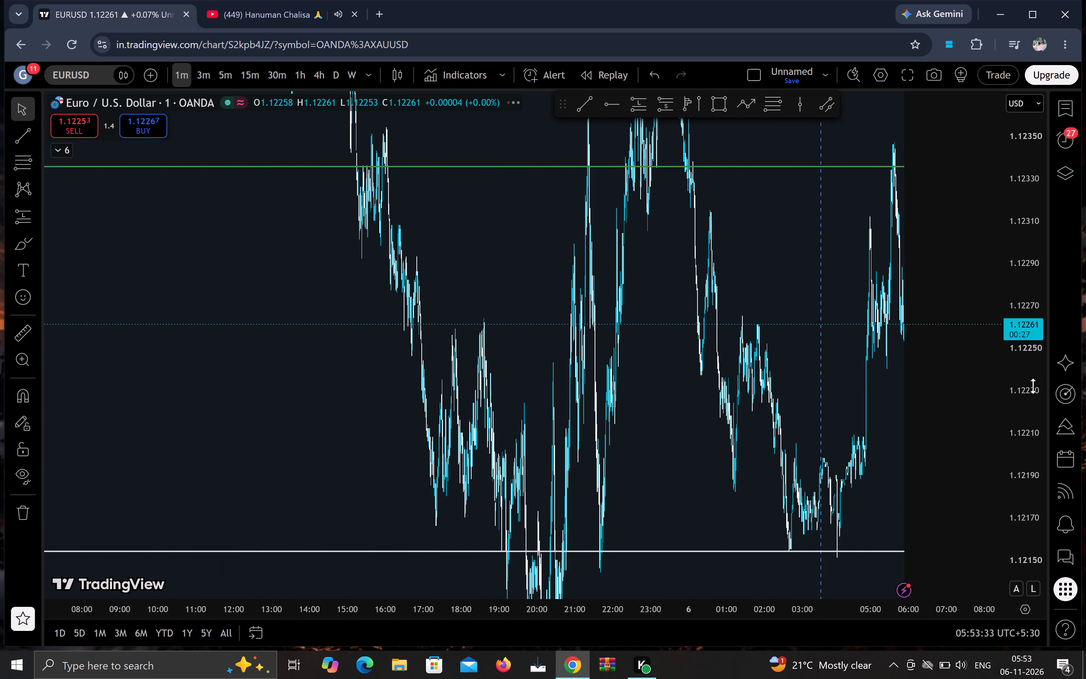
scroll(1028, 390, "up", 19)
scroll(1028, 390, "down", 20)
scroll(1028, 390, "down", 20)
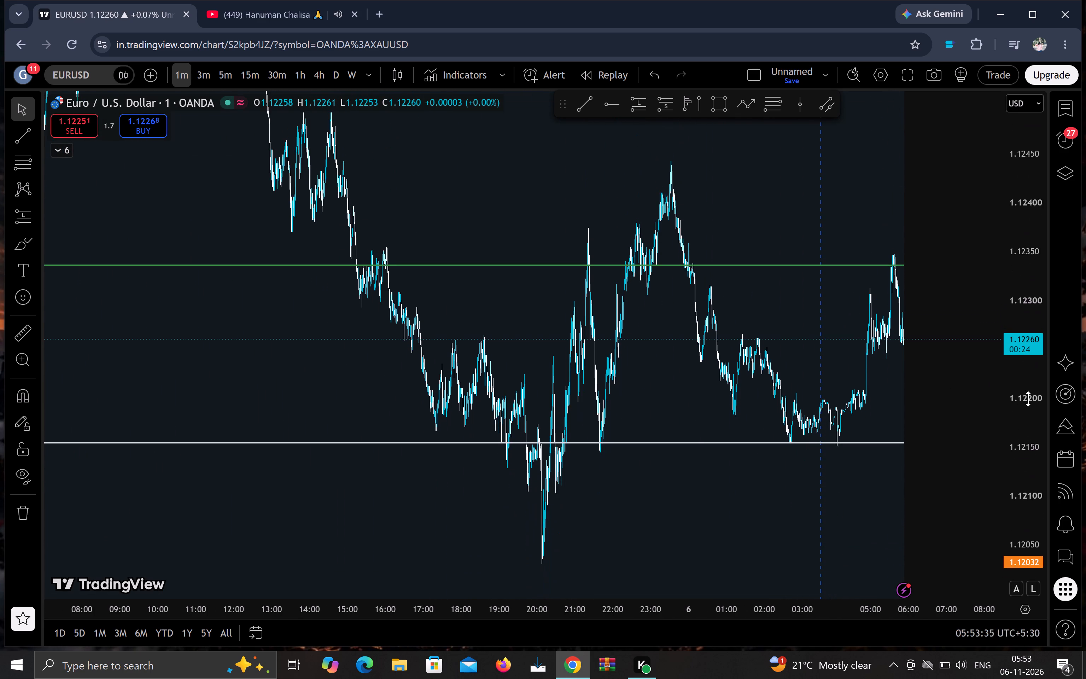
scroll(1028, 399, "down", 15)
scroll(1024, 404, "down", 13)
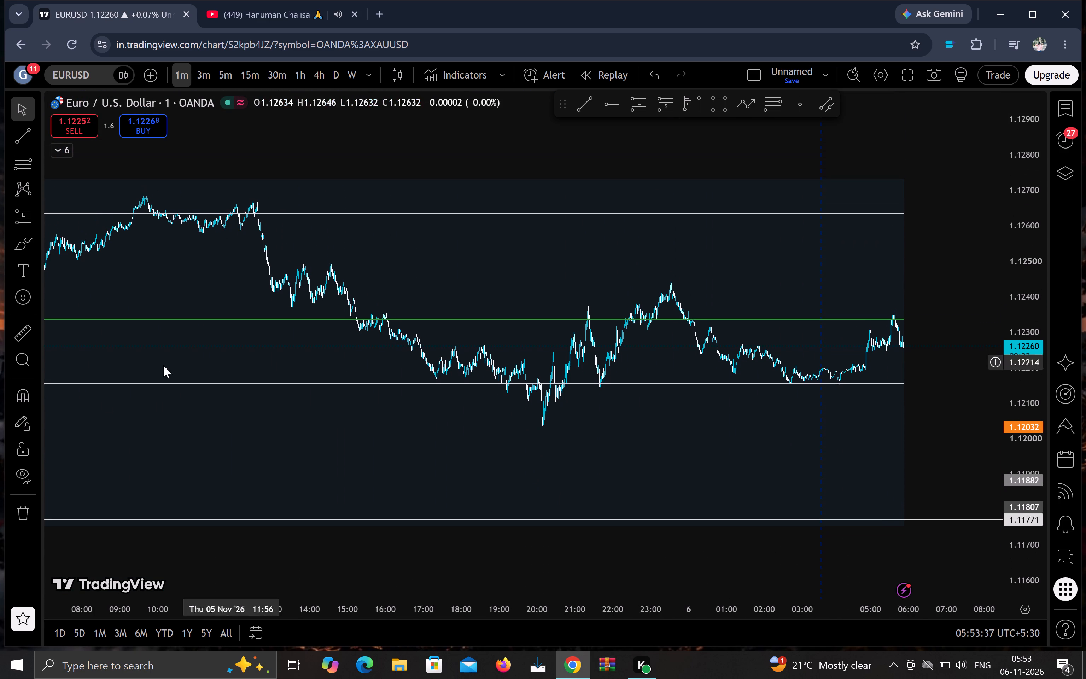
left_click(35, 509)
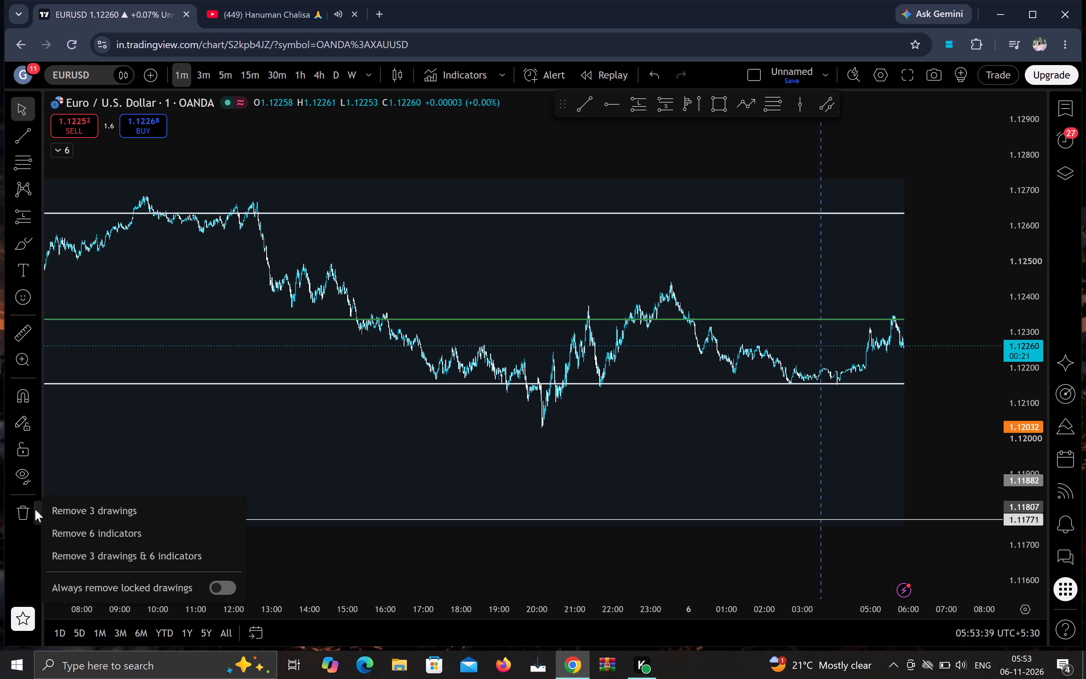
left_click(102, 511)
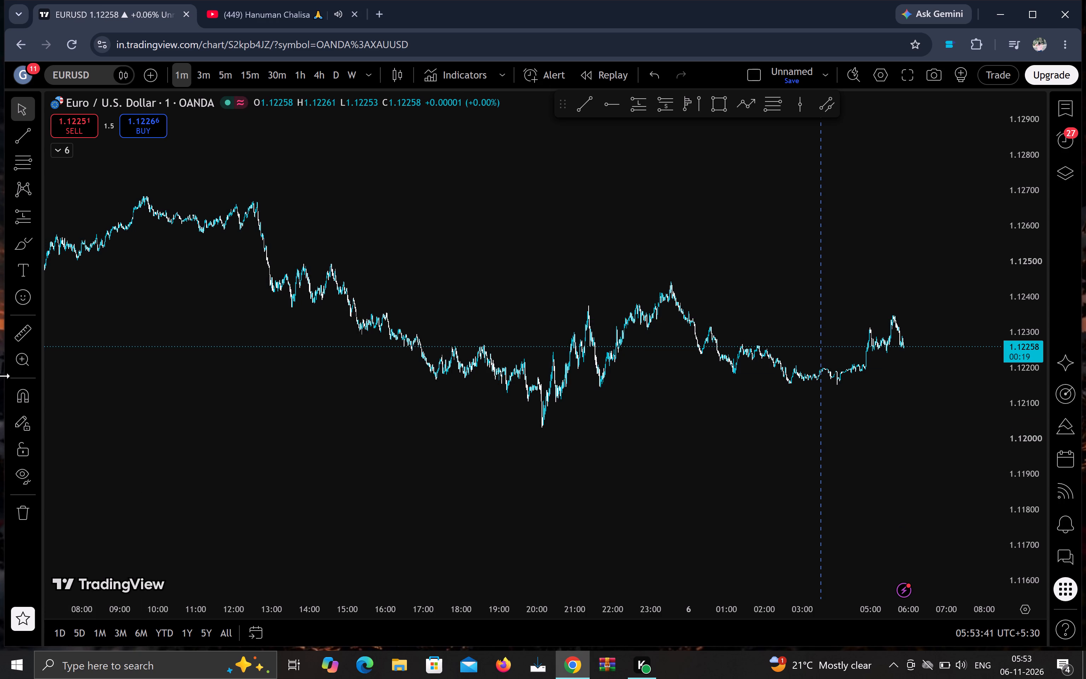
Maximize the browser window and hide the panels around the EURUSD chart.
left_click_drag(2, 377, 0, 372)
left_click(1029, 14)
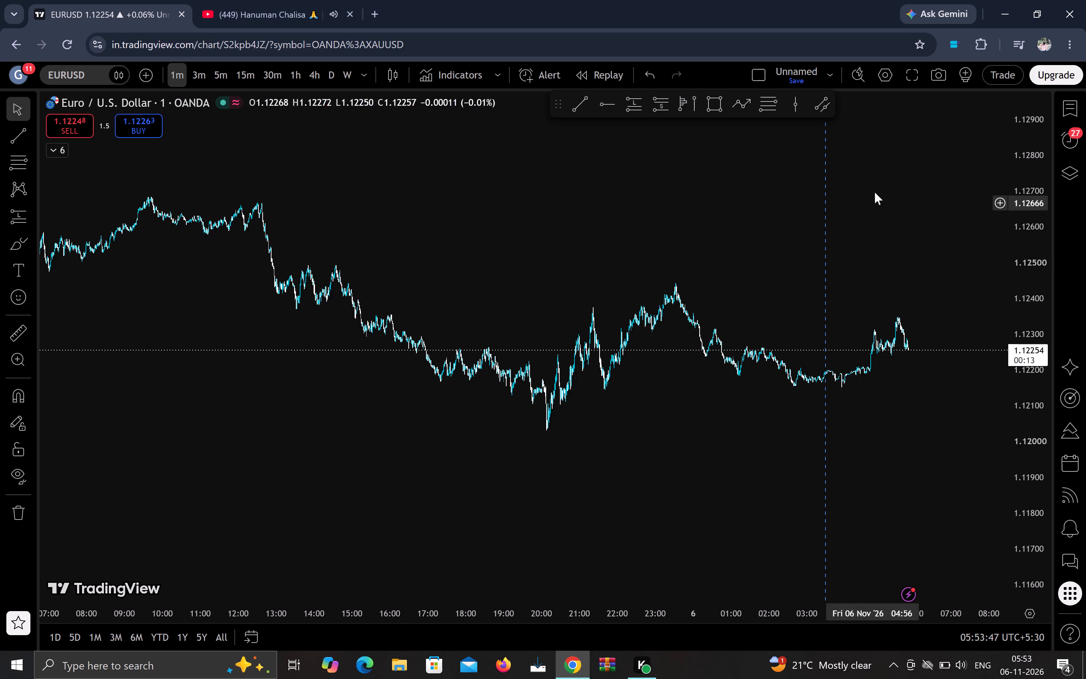
left_click(909, 76)
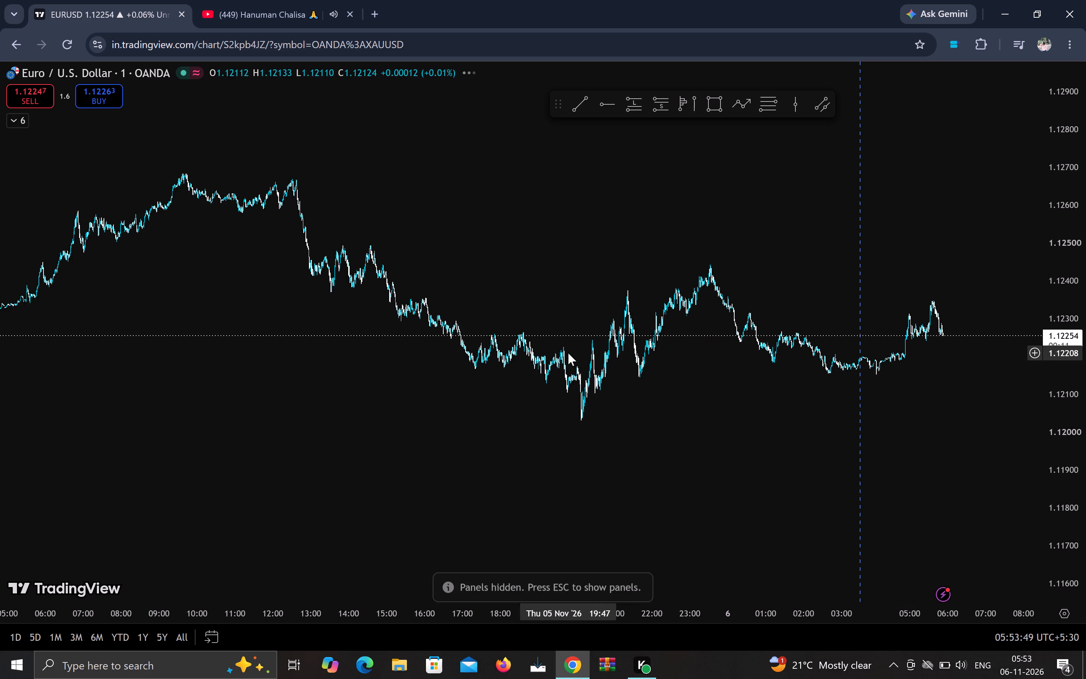
Examine the cleared EURUSD chart's price action over 5 and 6 November.
scroll(568, 353, "down", 19)
left_click_drag(416, 242, 457, 377)
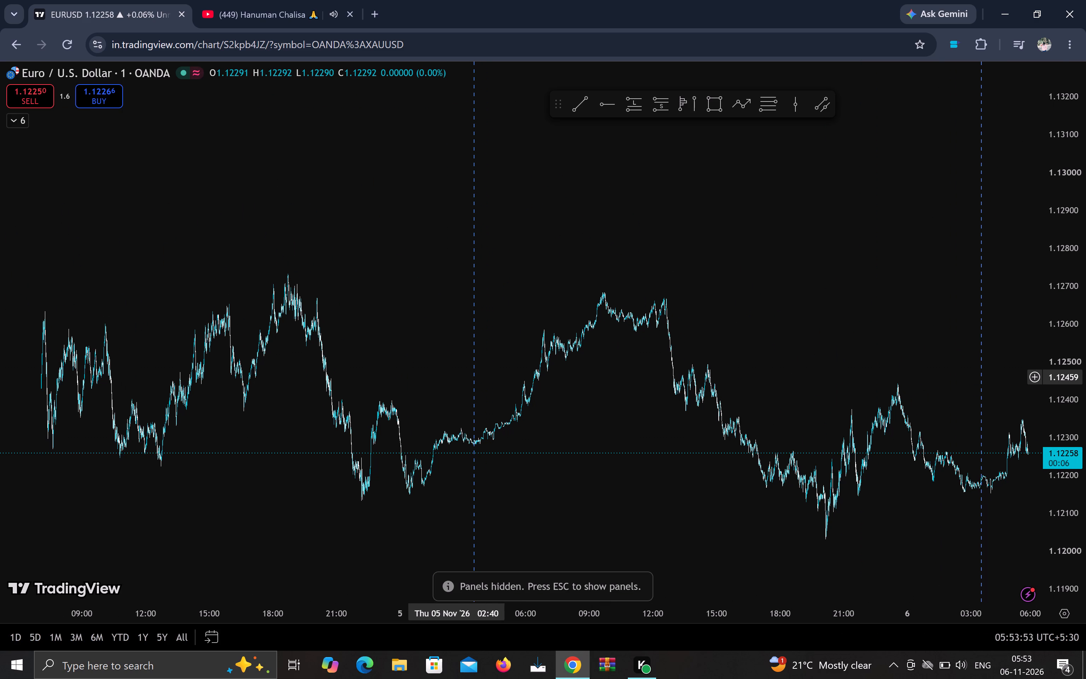
left_click_drag(457, 377, 164, 341)
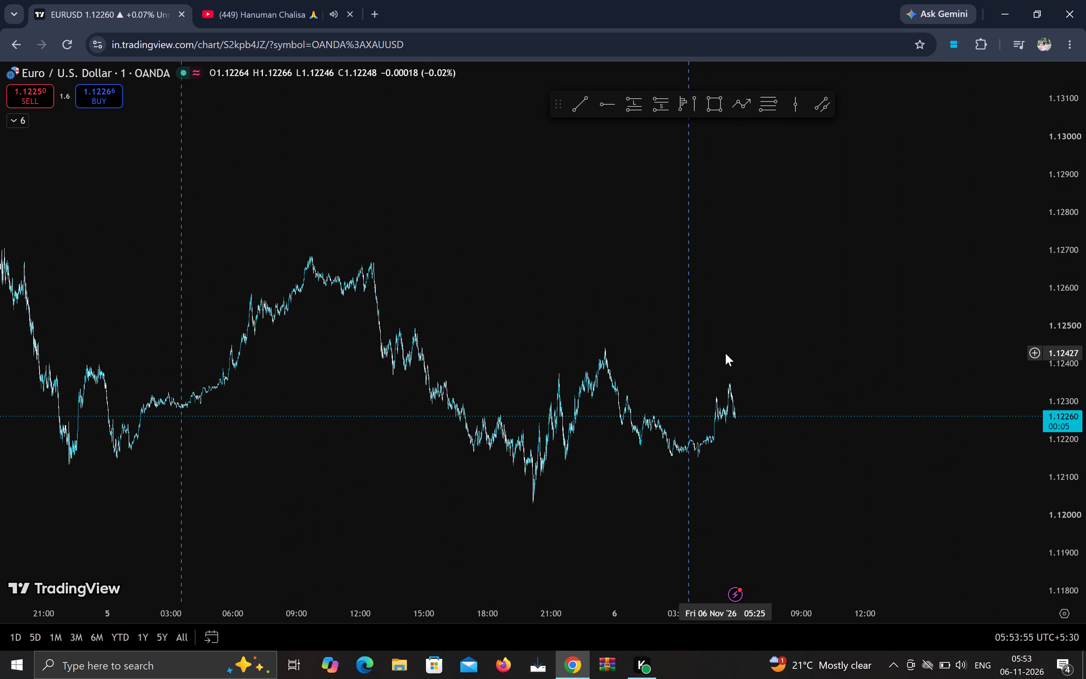
scroll(725, 353, "down", 7)
scroll(725, 353, "up", 13)
scroll(725, 353, "down", 7)
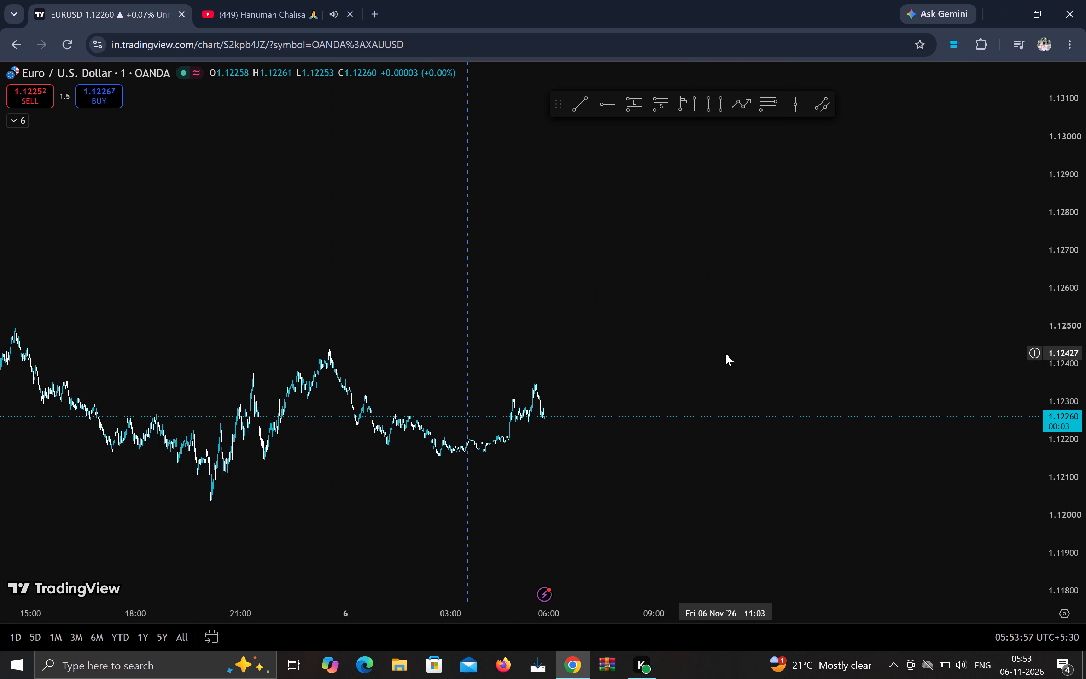
scroll(725, 353, "up", 1)
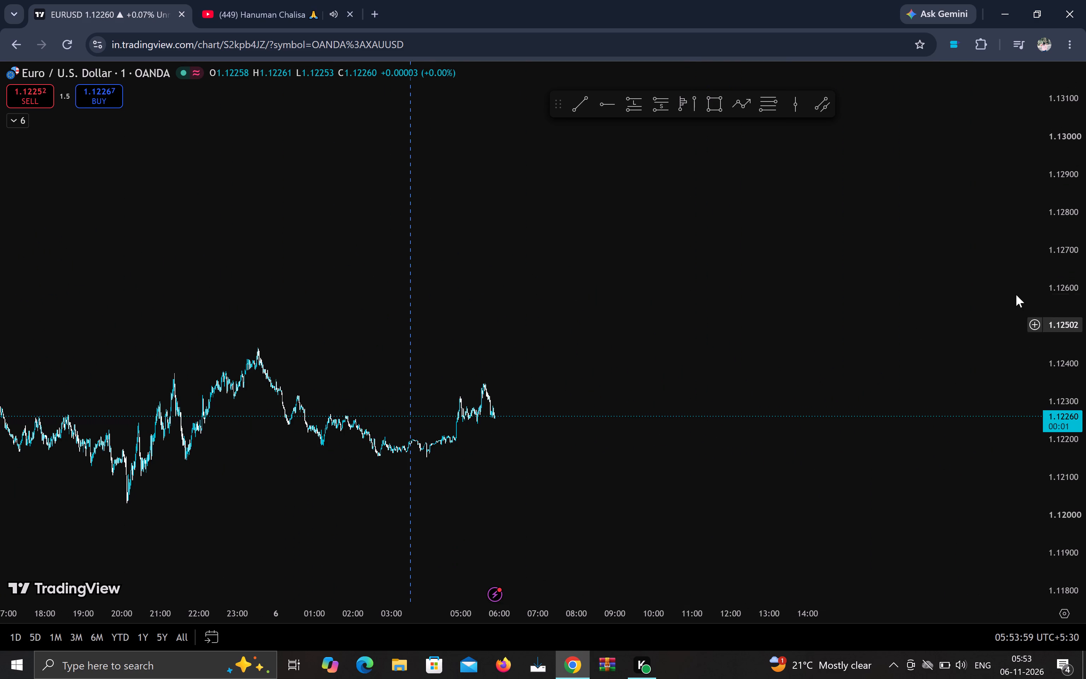
Draw a fixed range volume profile on EURUSD from the swing high at 23:32 on 5 November to the latest candle.
scroll(1060, 316, "up", 16)
scroll(1059, 318, "up", 13)
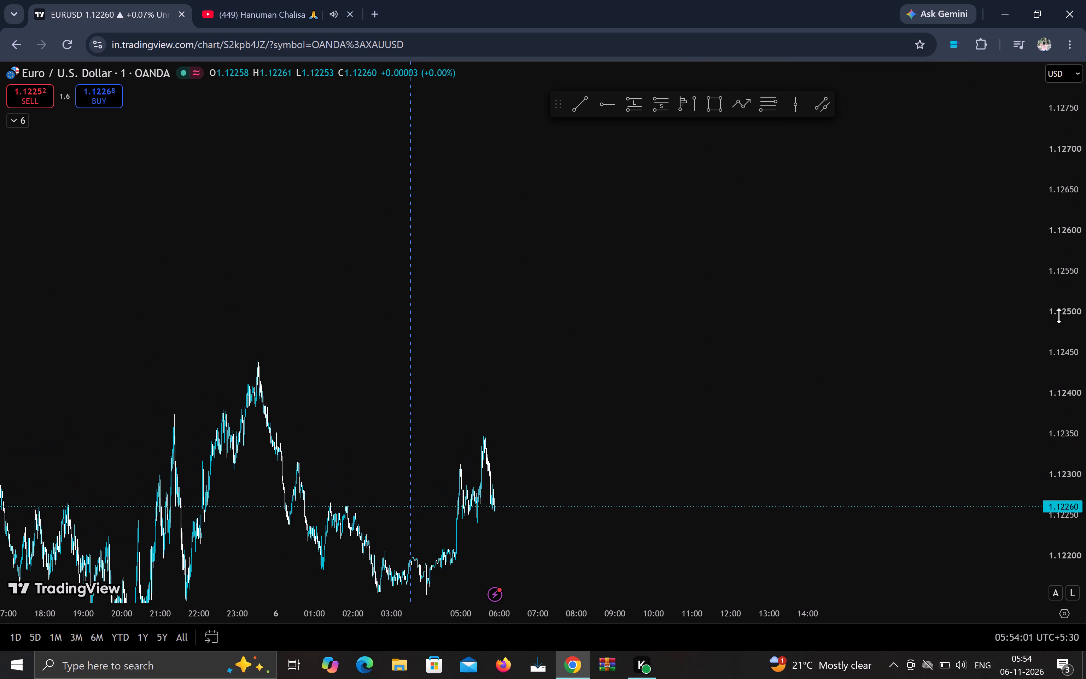
scroll(1059, 315, "up", 7)
left_click_drag(725, 524, 882, 336)
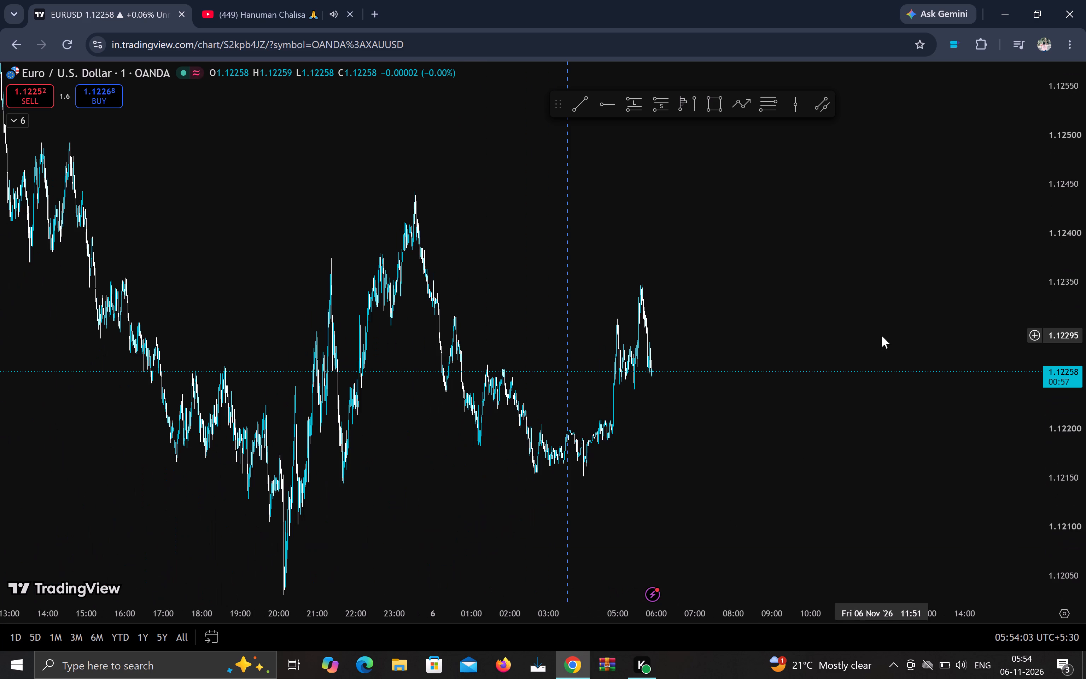
left_click(677, 102)
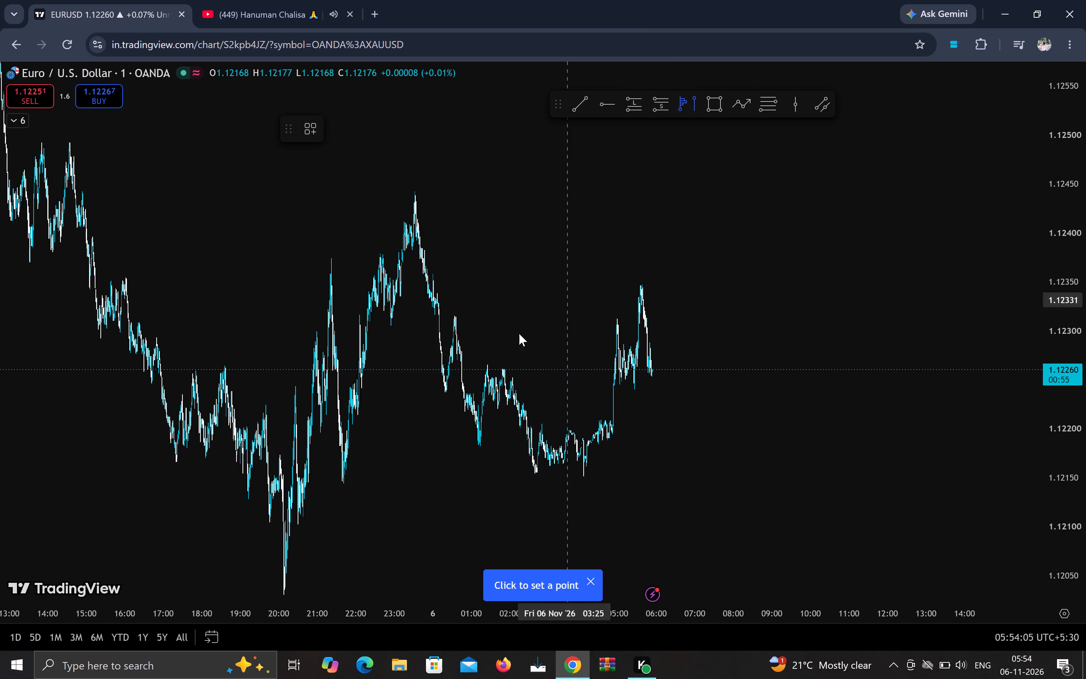
left_click(447, 370)
left_click(730, 385)
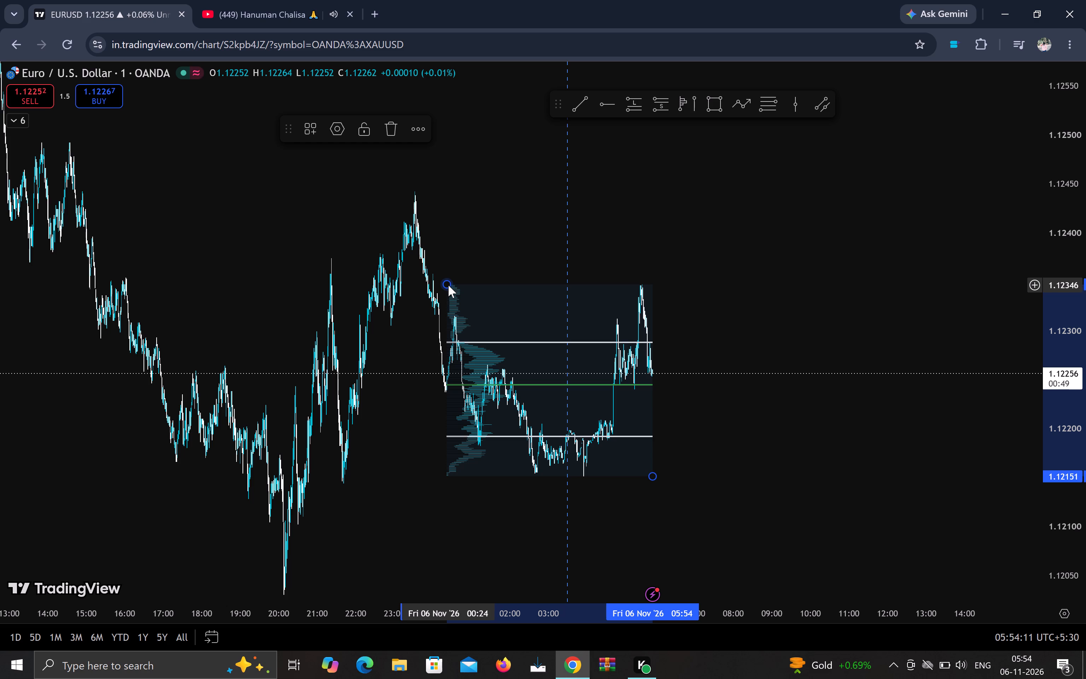
left_click_drag(448, 285, 415, 228)
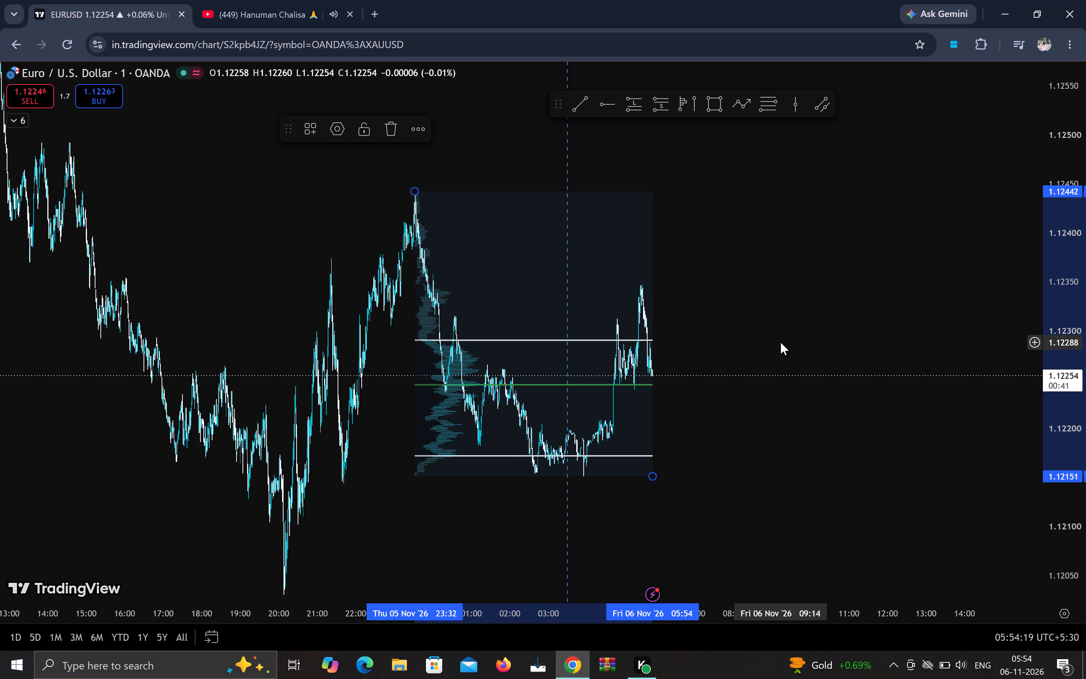
Draw a short position at the latest EURUSD candle with entry 1.12254, stop 1.12293 and target 1.12153, ending at about 06:36.
scroll(781, 342, "up", 10)
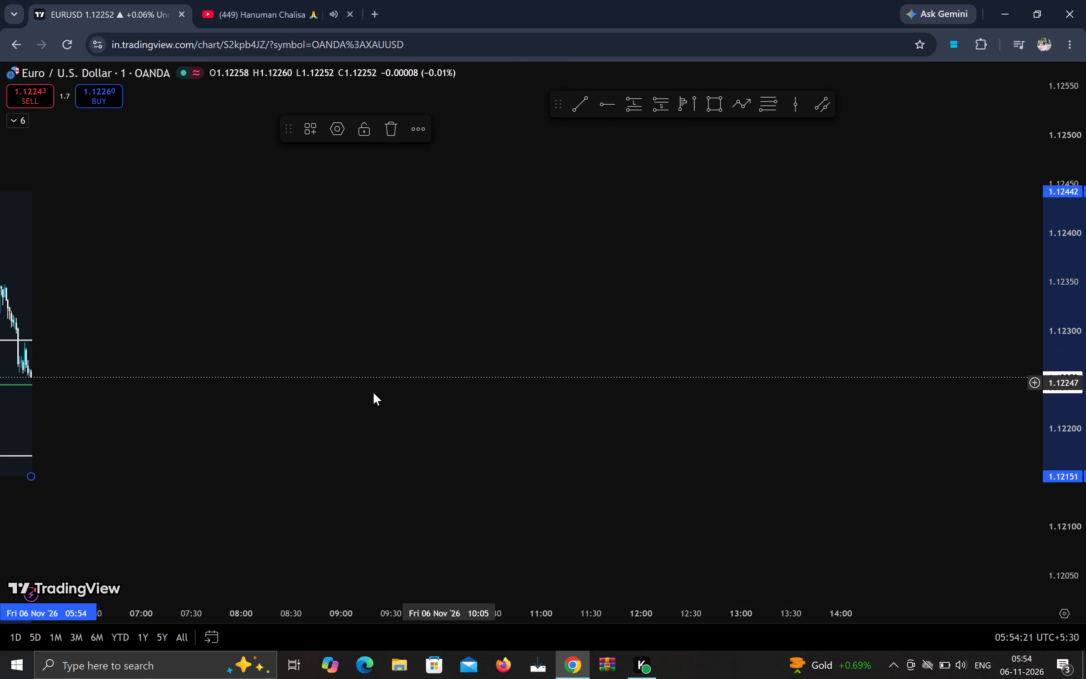
left_click_drag(271, 417, 635, 476)
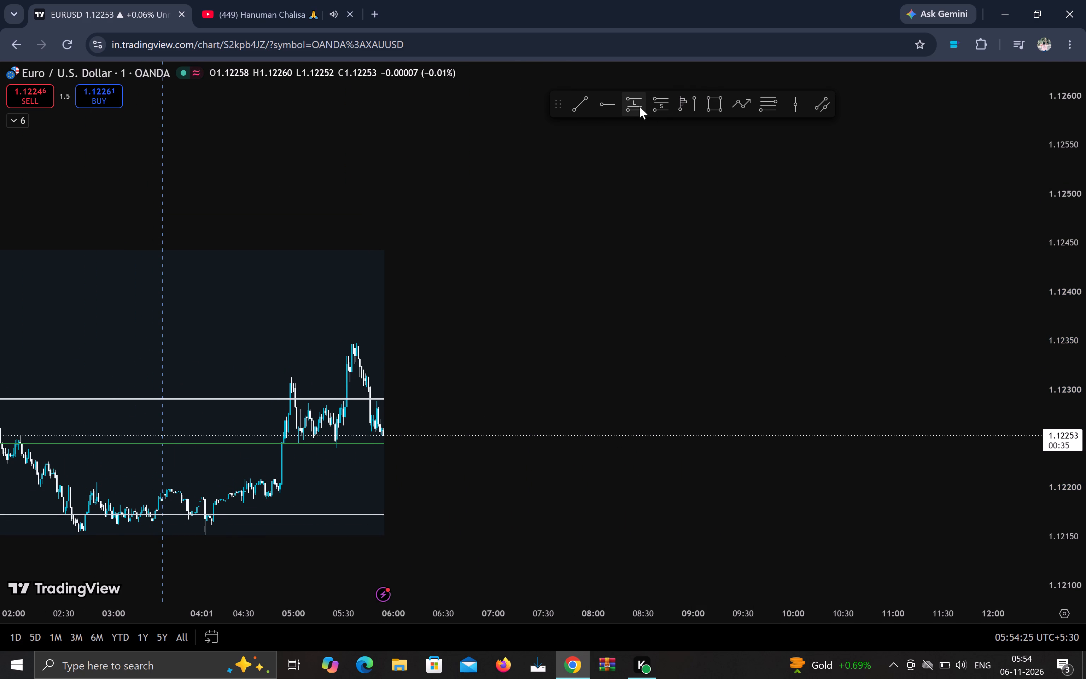
left_click(662, 109)
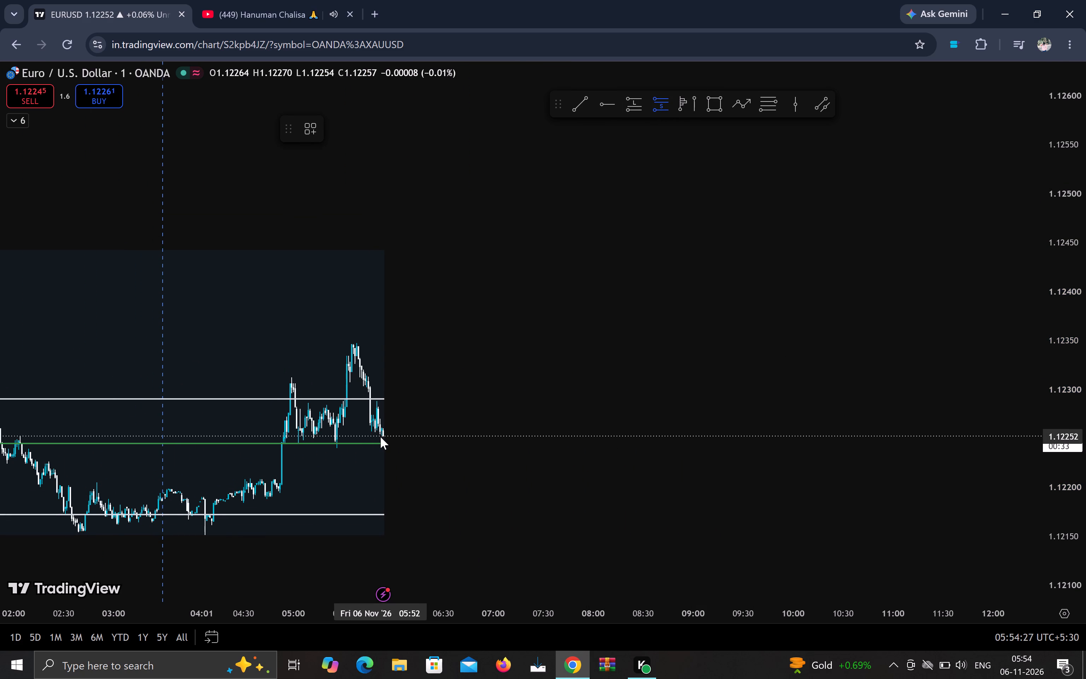
left_click(381, 434)
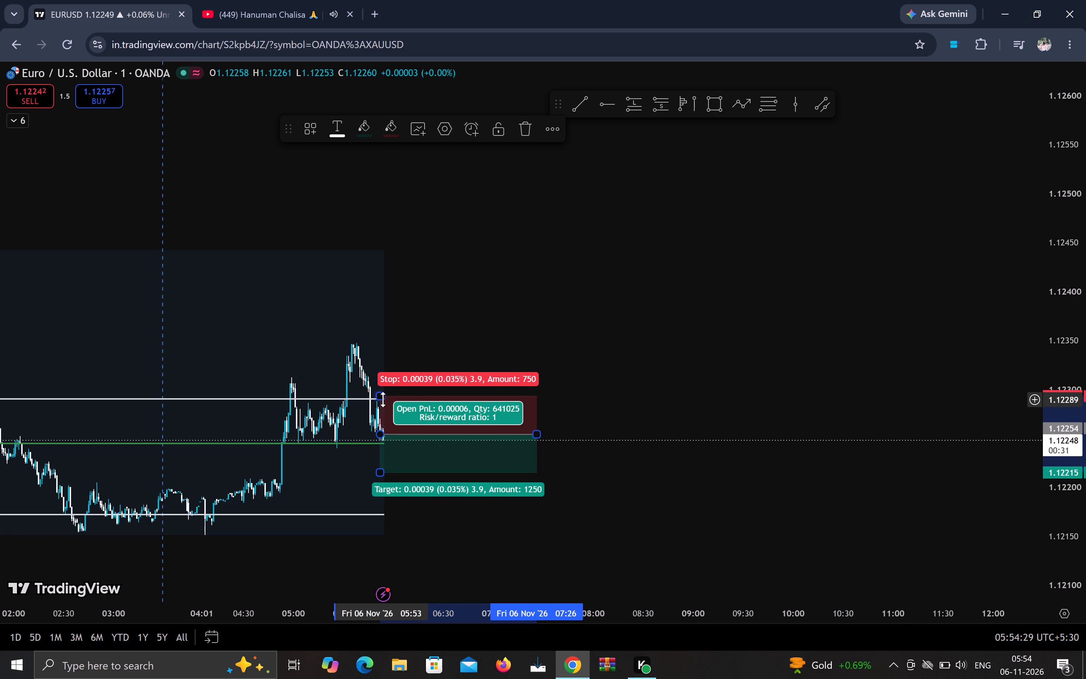
left_click_drag(375, 470, 368, 516)
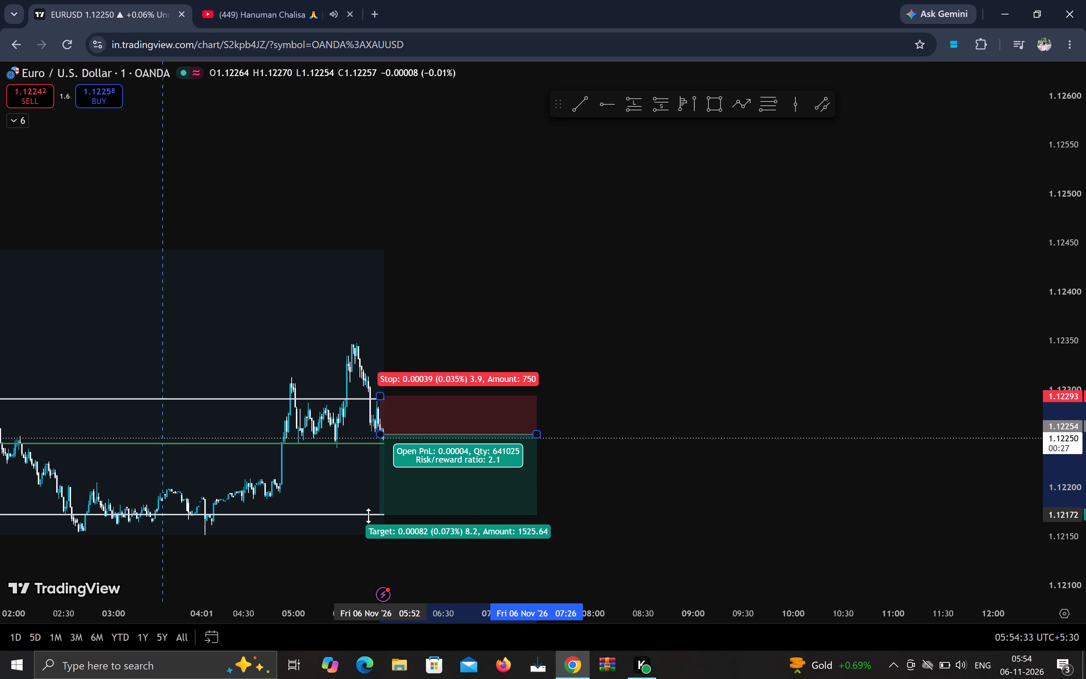
left_click_drag(368, 516, 361, 533)
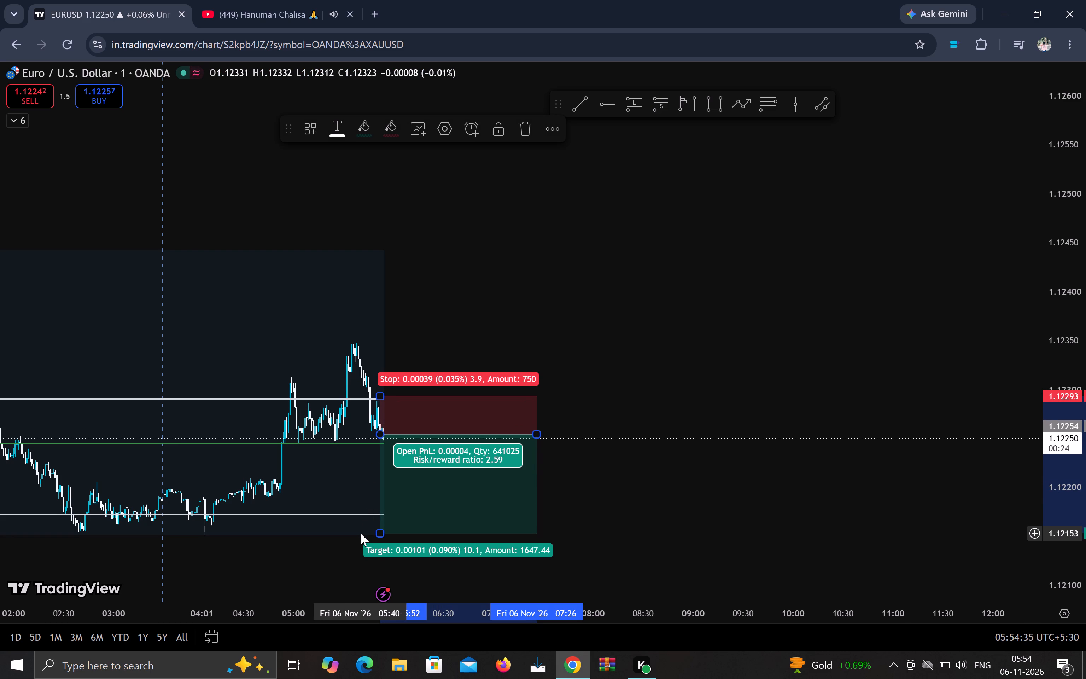
left_click_drag(536, 436, 498, 436)
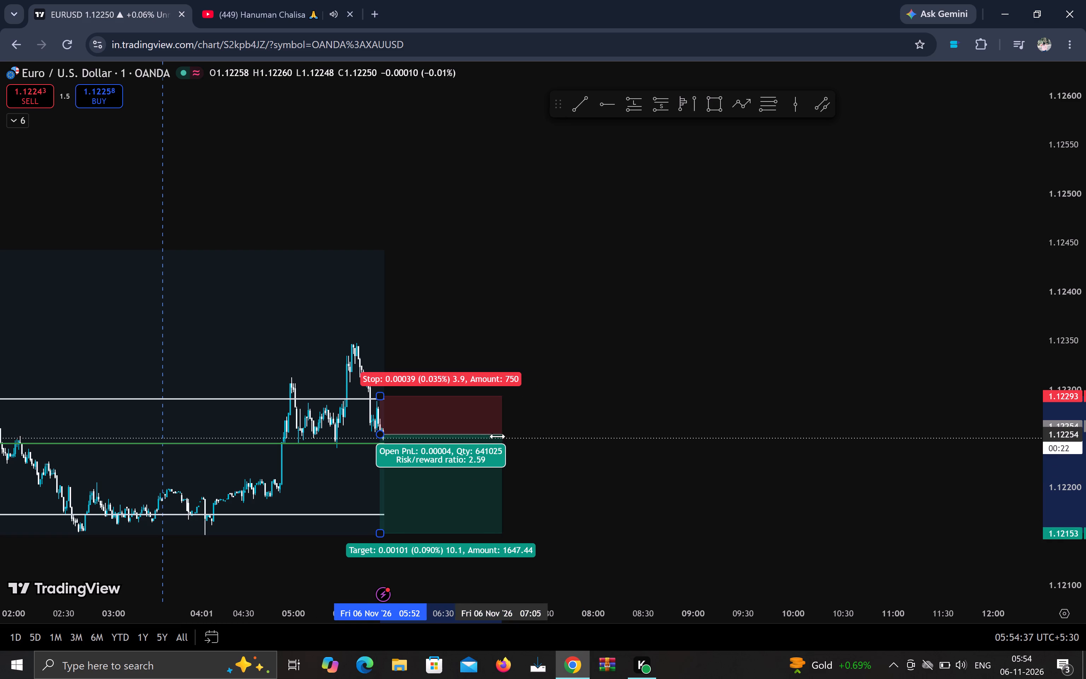
left_click_drag(498, 436, 450, 439)
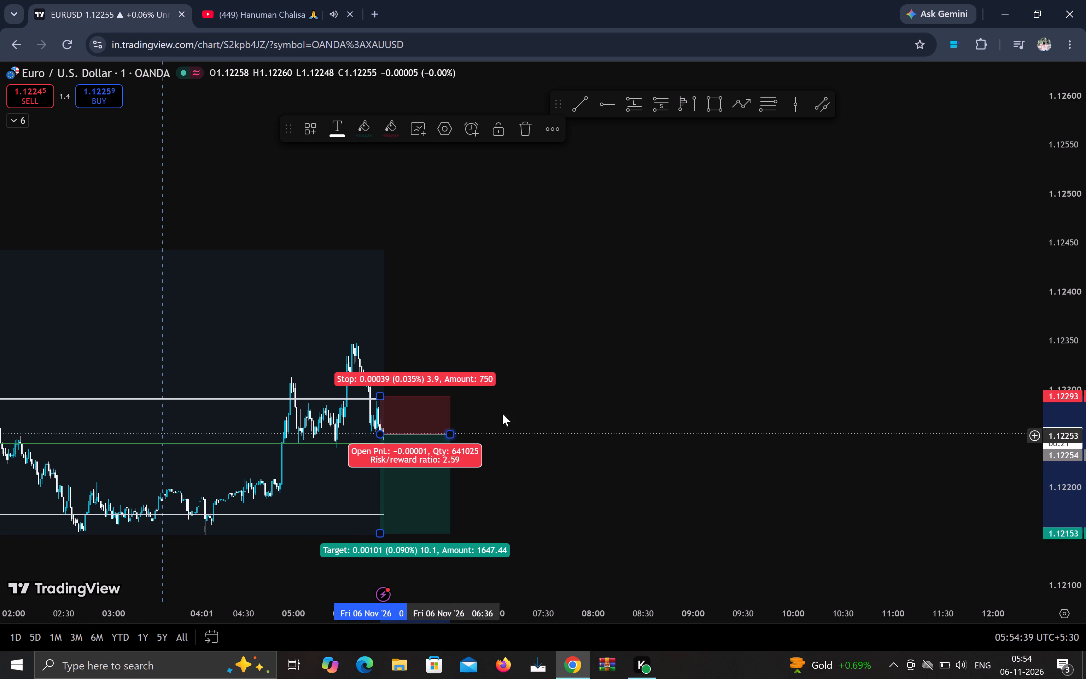
left_click(525, 407)
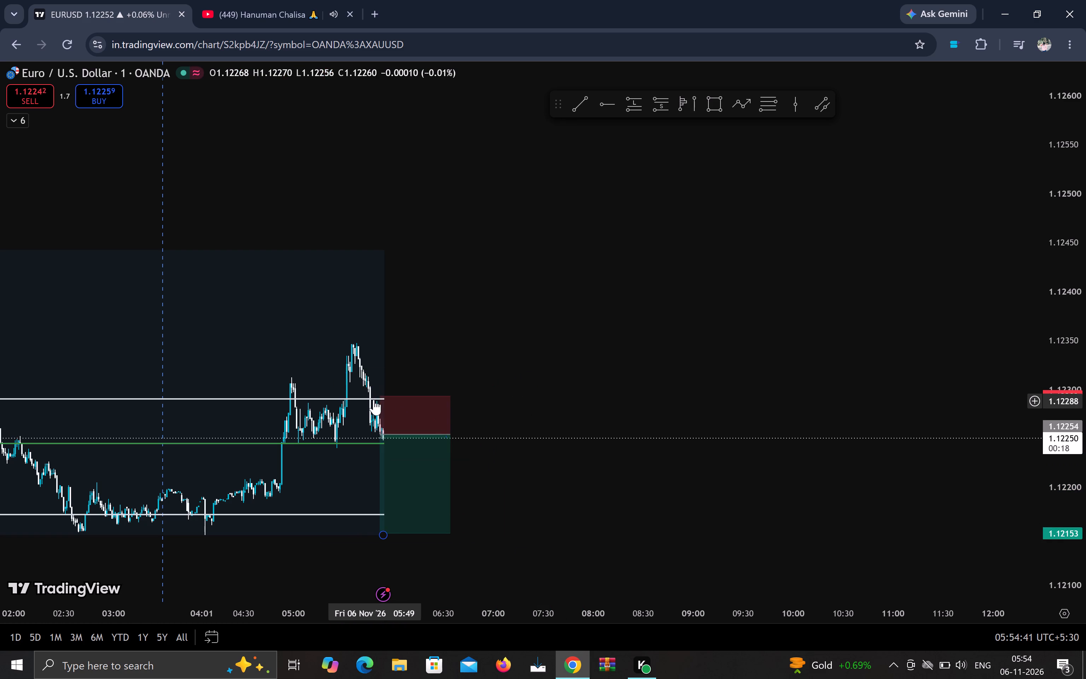
Move the stop of the EURUSD short position to 1.12291.
left_click(378, 399)
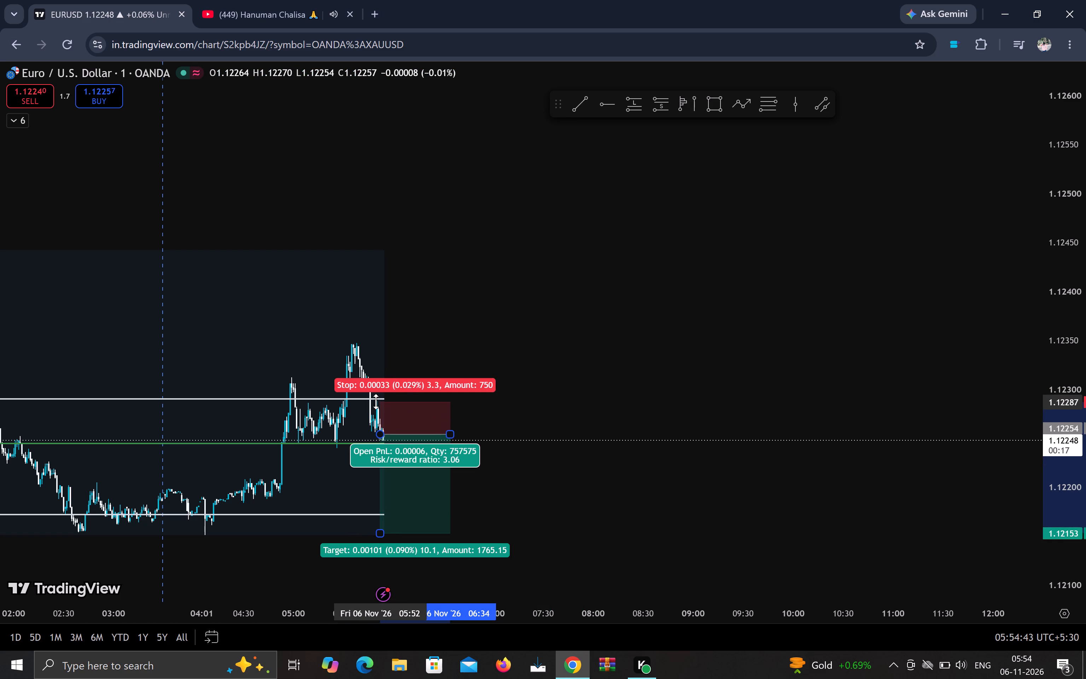
left_click(637, 412)
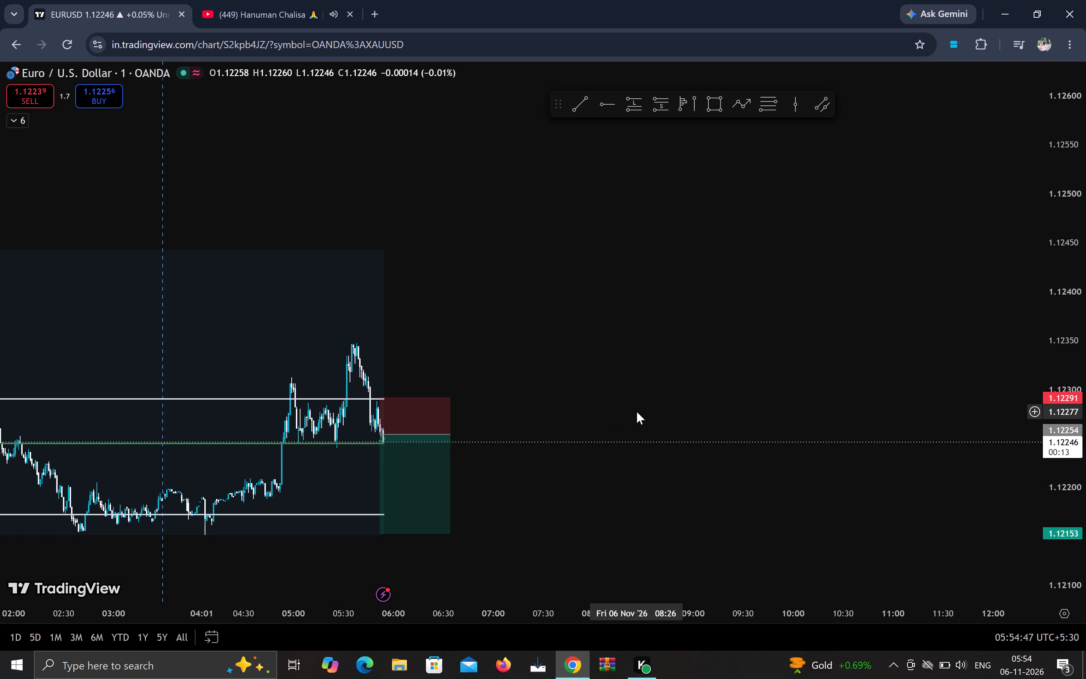
Examine the latest EURUSD candles against the short position's entry, stop and target and the volume profile levels.
scroll(637, 412, "up", 9)
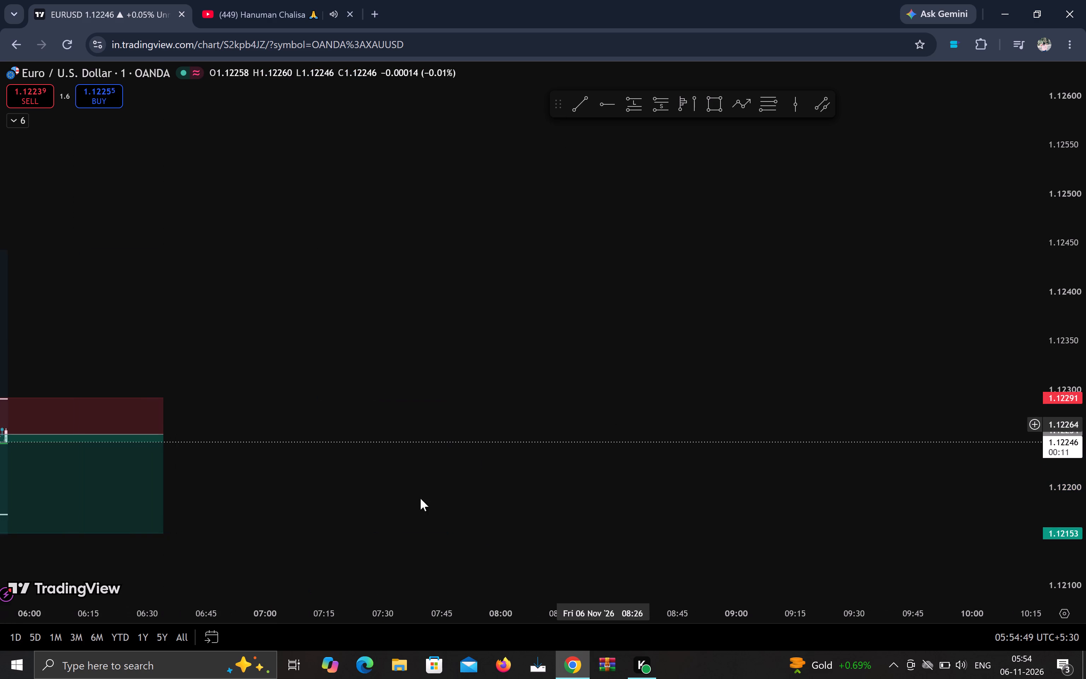
left_click_drag(337, 524, 665, 474)
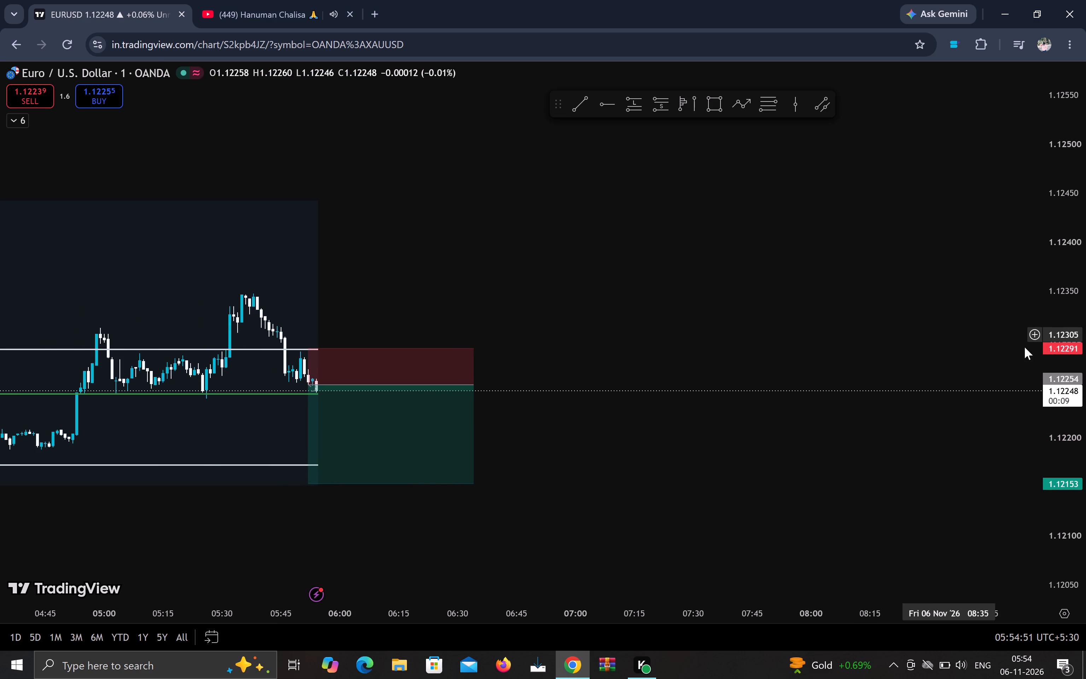
scroll(1073, 359, "up", 20)
scroll(1073, 359, "up", 5)
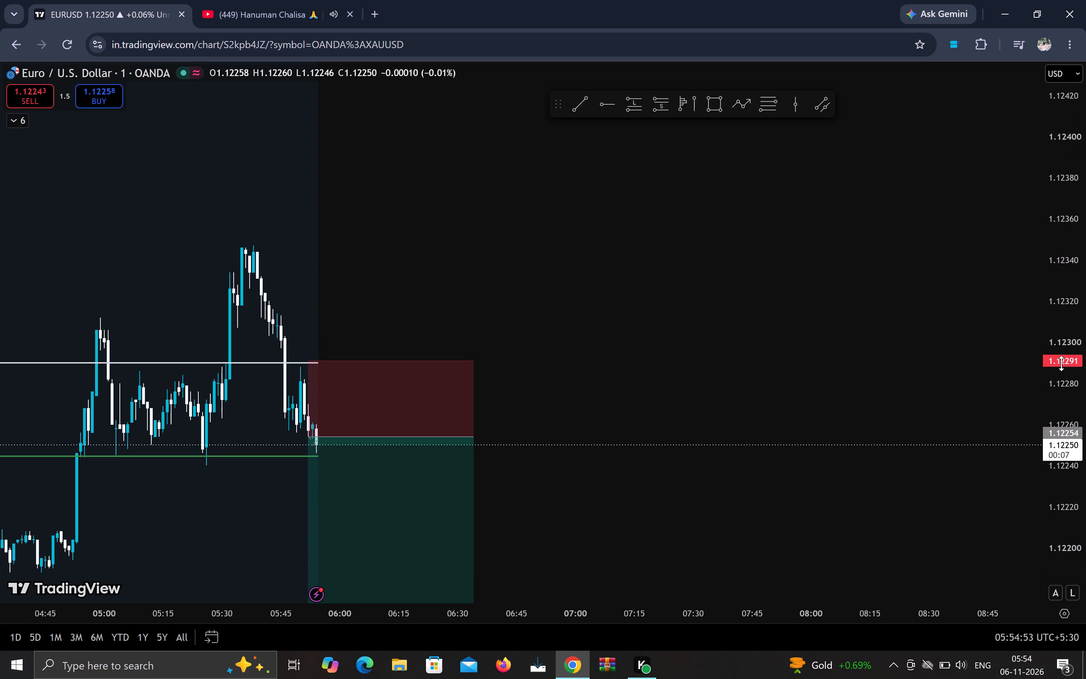
left_click_drag(616, 545, 799, 312)
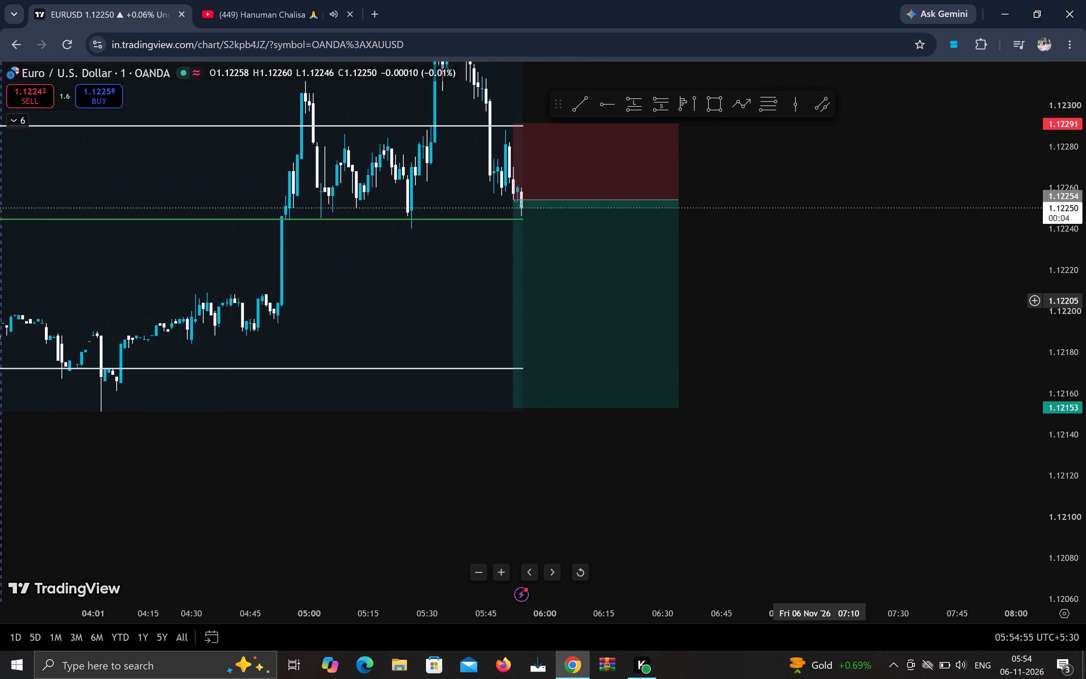
left_click_drag(799, 312, 687, 410)
scroll(656, 395, "up", 2)
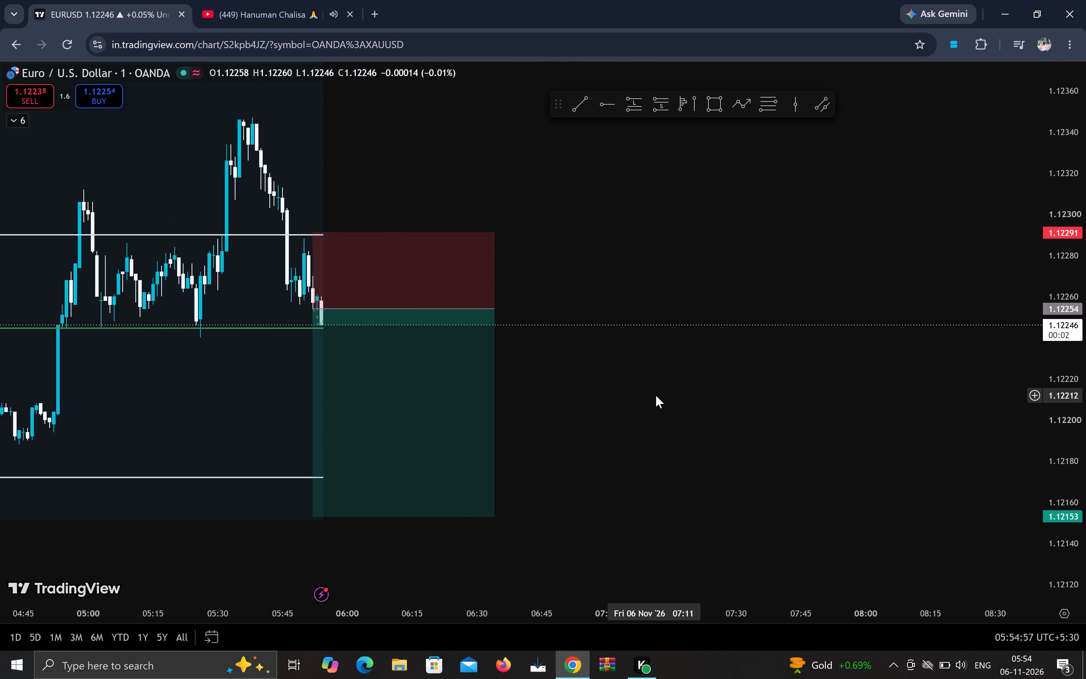
scroll(656, 395, "up", 4)
scroll(656, 395, "down", 1)
left_click_drag(560, 383, 747, 395)
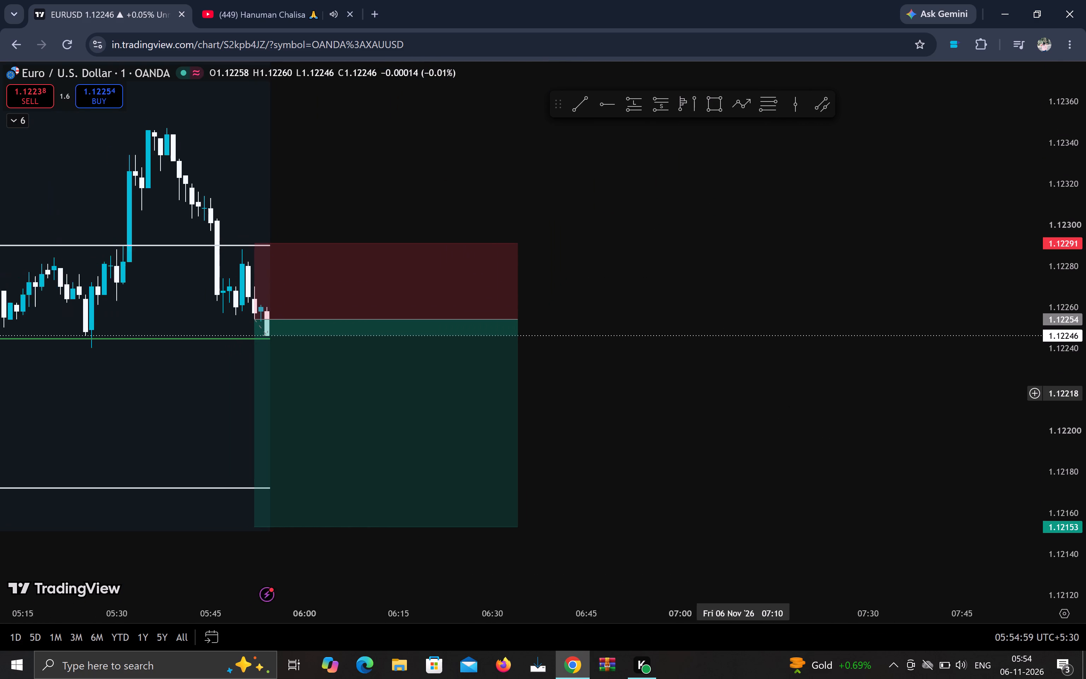
left_click_drag(747, 395, 777, 397)
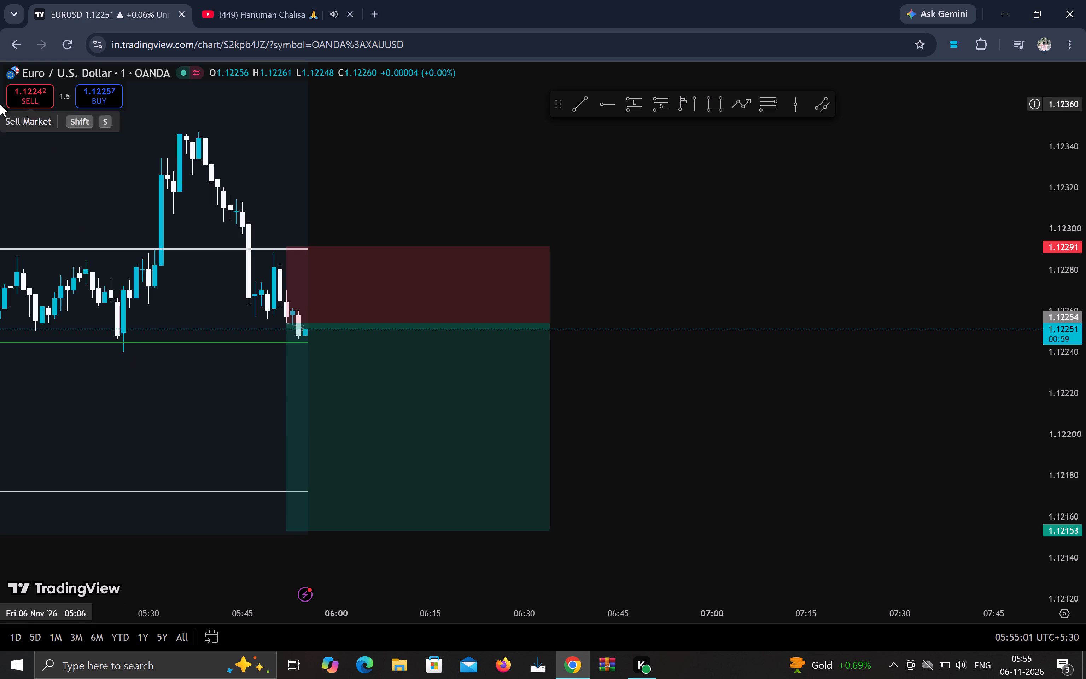
Bring up the OANDA XAUUSD chart and check the latest candles against its long position.
left_click(55, 71)
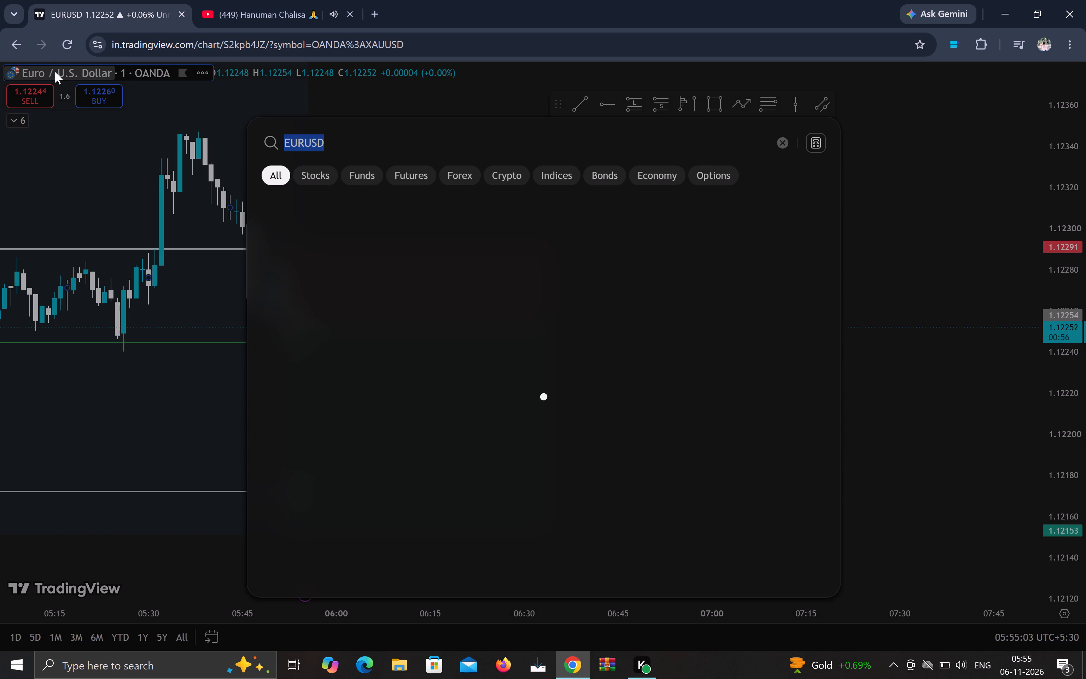
left_click(780, 146)
left_click(684, 255)
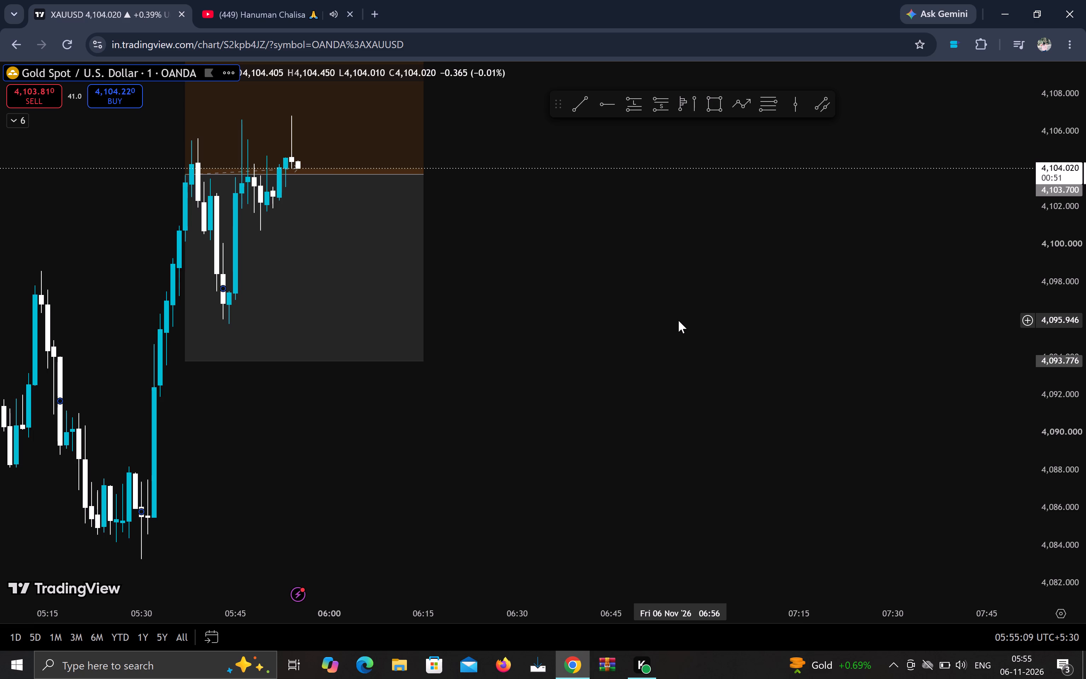
scroll(678, 320, "down", 4)
left_click_drag(736, 269, 655, 444)
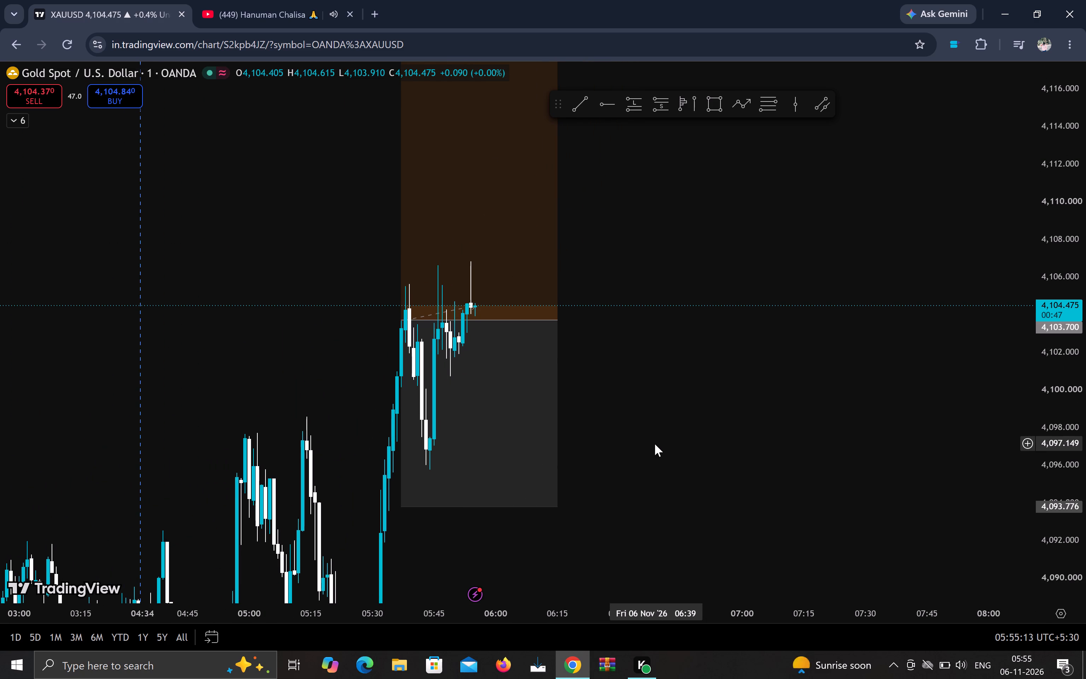
Switch the chart to the Bitstamp BTCUSD symbol.
left_click(52, 69)
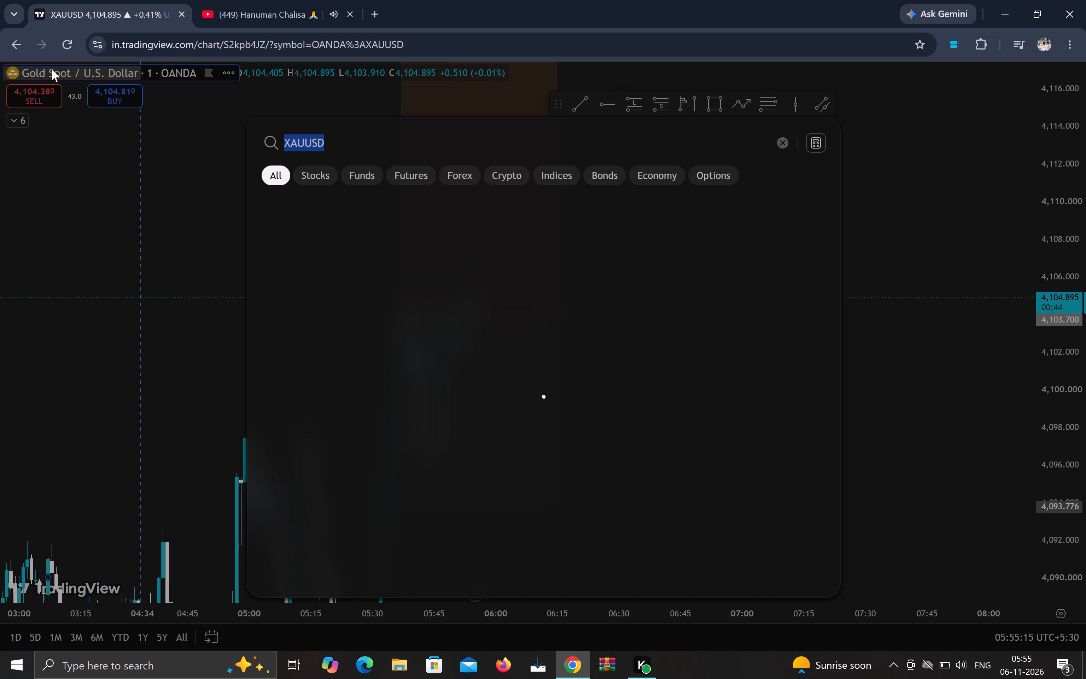
left_click(781, 147)
left_click(586, 309)
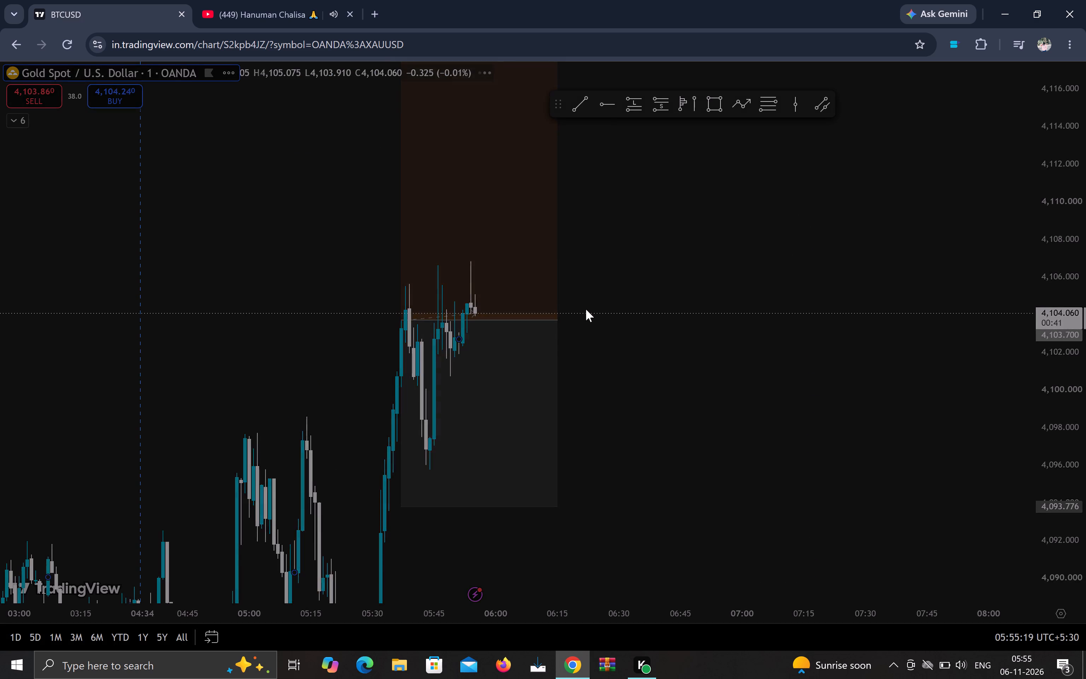
Examine BTCUSD's price action from the evening of 5 November to the latest candle.
scroll(586, 309, "down", 16)
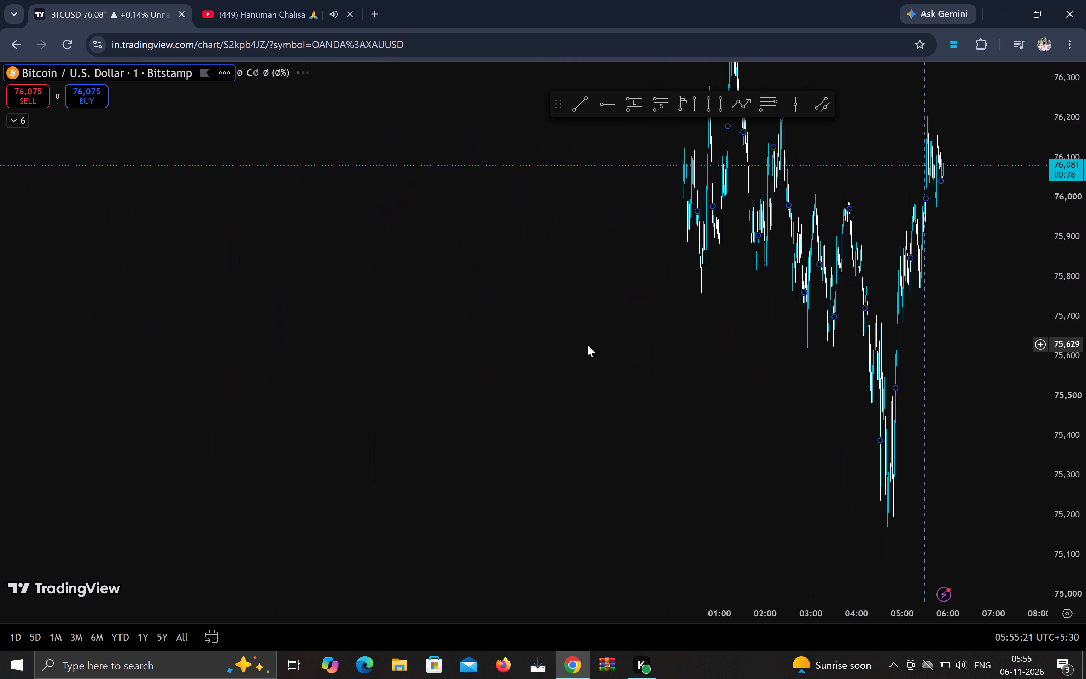
scroll(1065, 376, "up", 13)
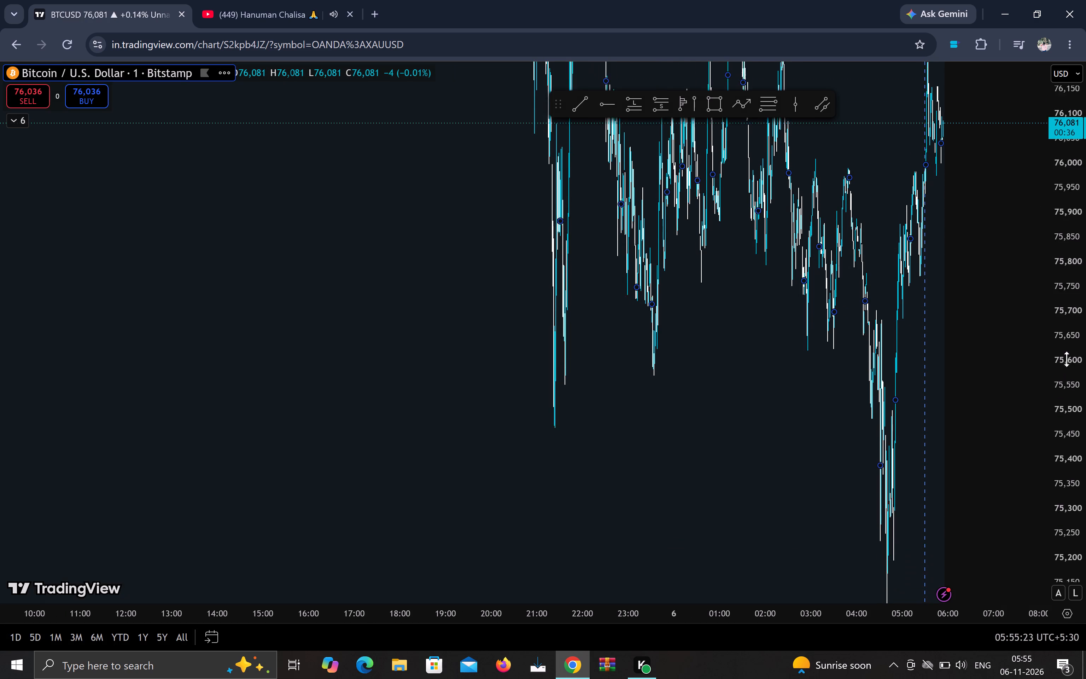
scroll(1067, 359, "down", 9)
scroll(1067, 377, "down", 15)
scroll(1068, 425, "down", 13)
scroll(1068, 425, "down", 8)
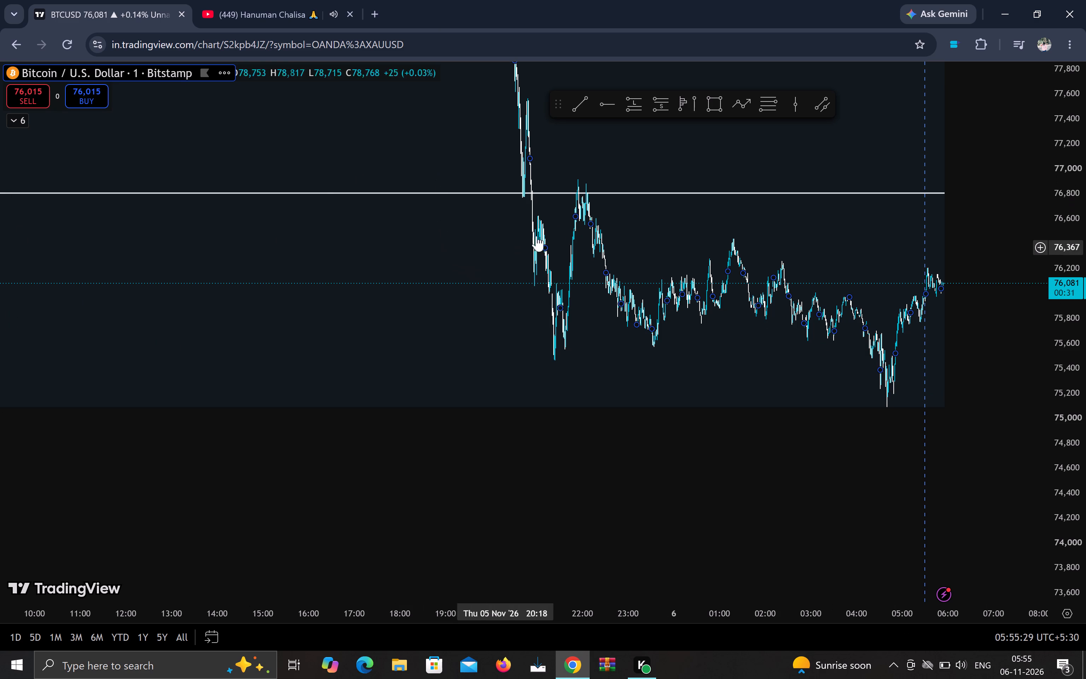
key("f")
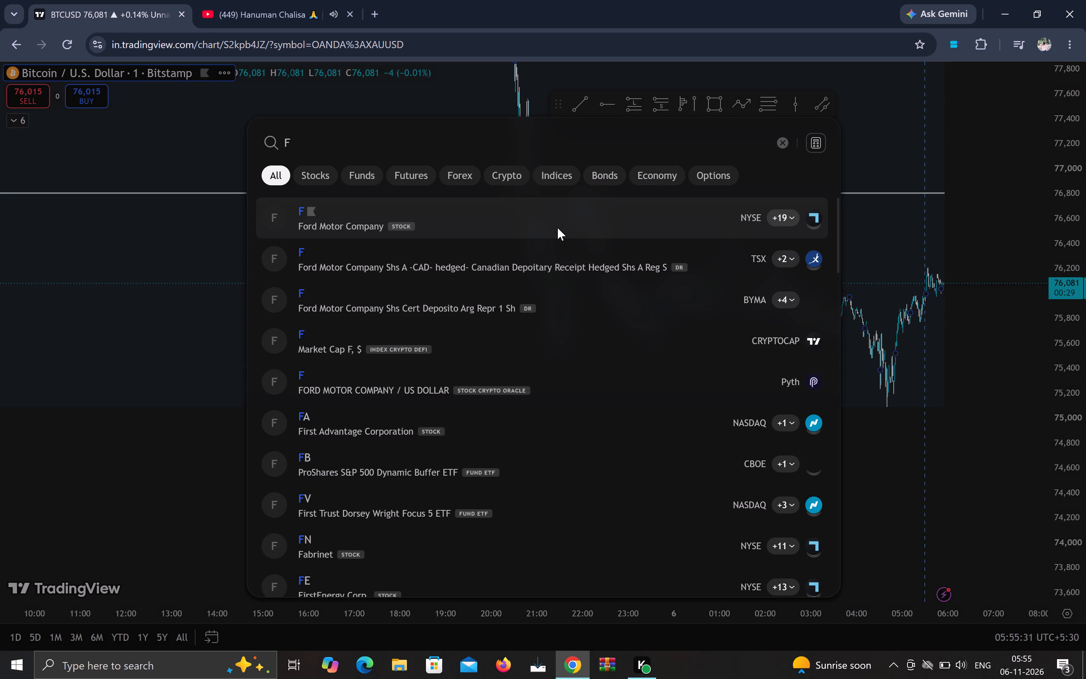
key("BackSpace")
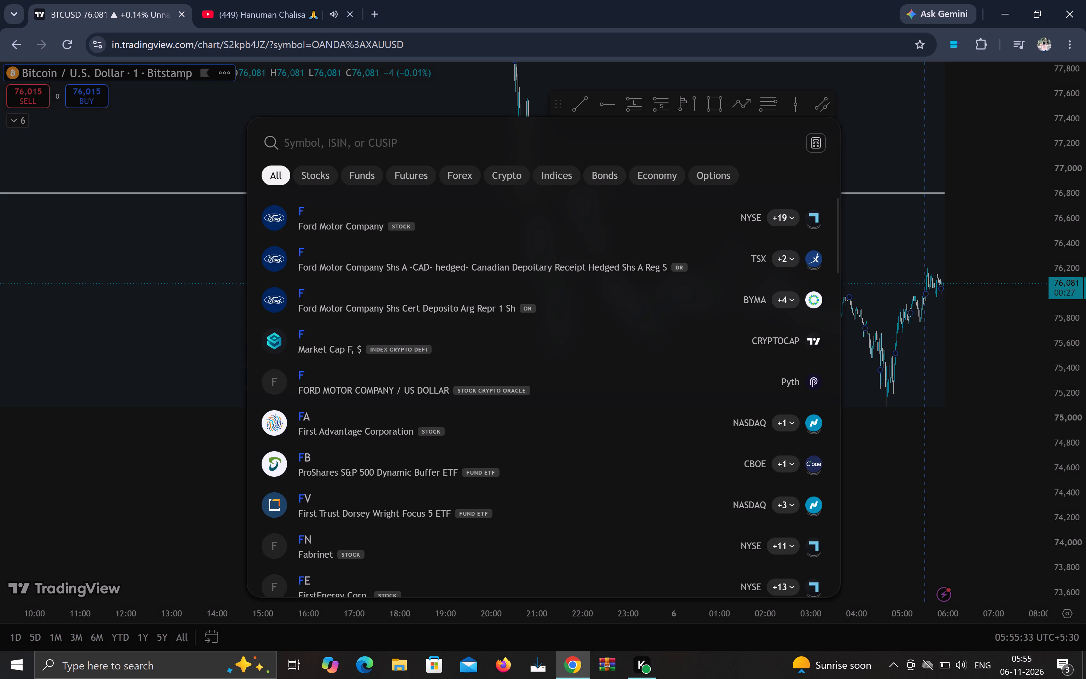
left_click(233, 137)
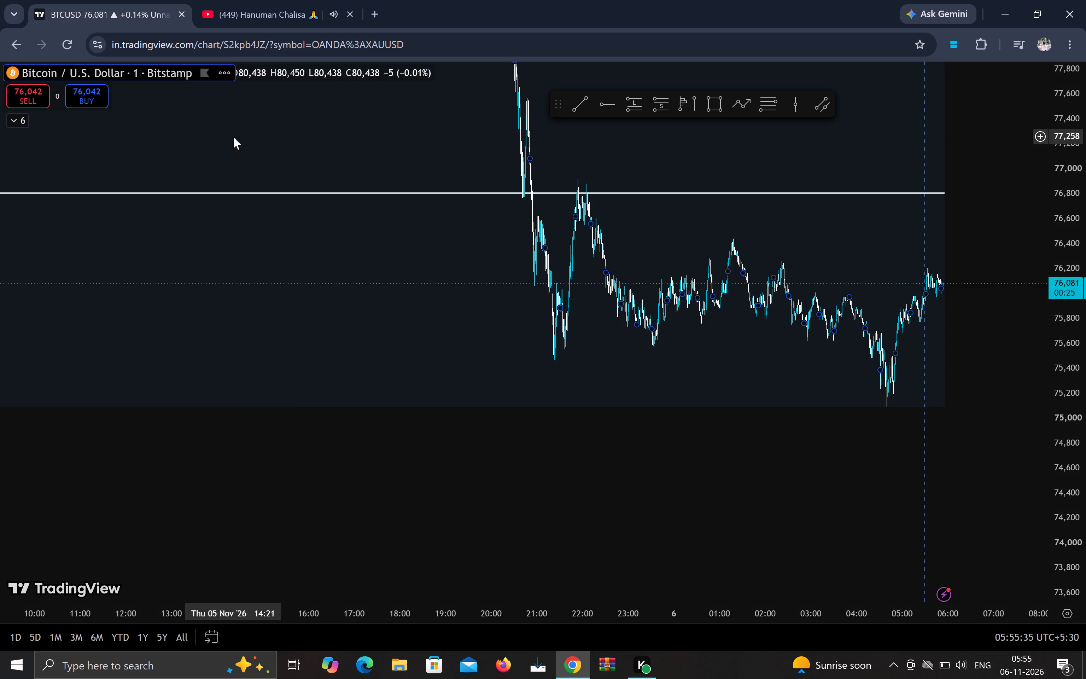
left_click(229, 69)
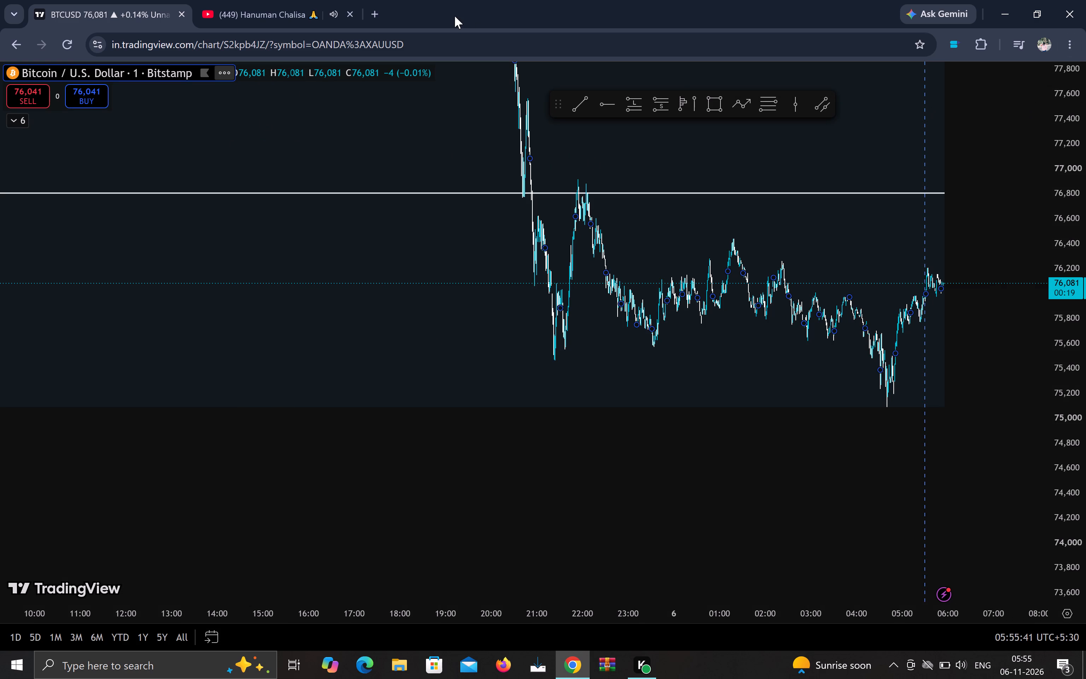
Examine BTCUSD's price action from 4 to 6 November against the existing volume profile and the horizontal levels.
scroll(348, 223, "down", 3)
scroll(355, 294, "down", 6)
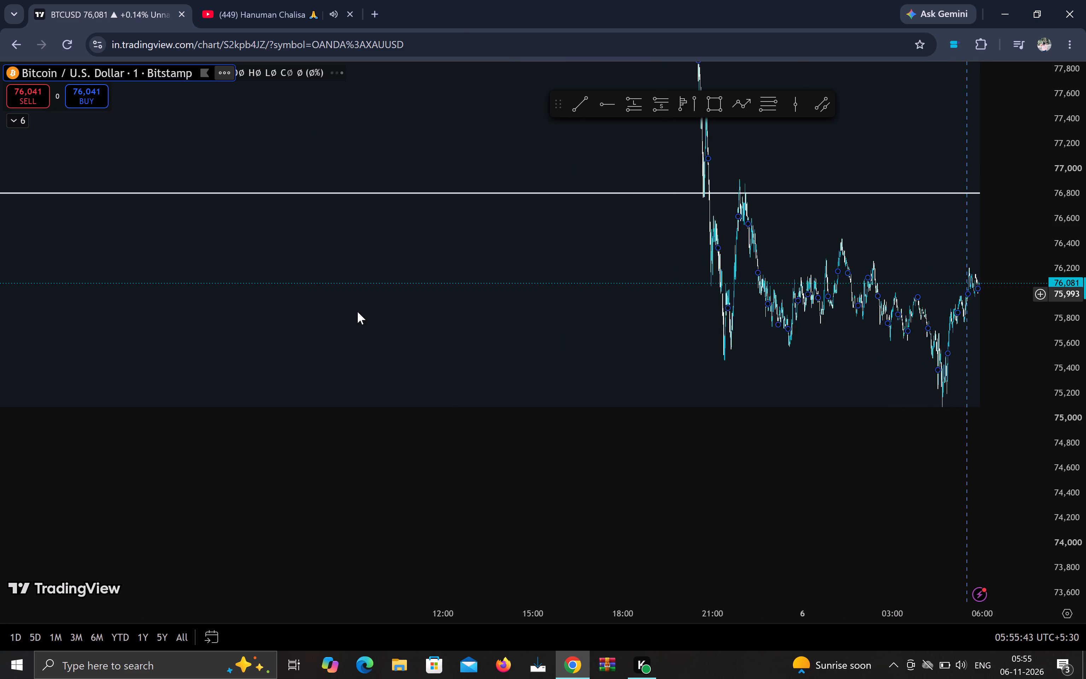
left_click_drag(366, 192, 432, 475)
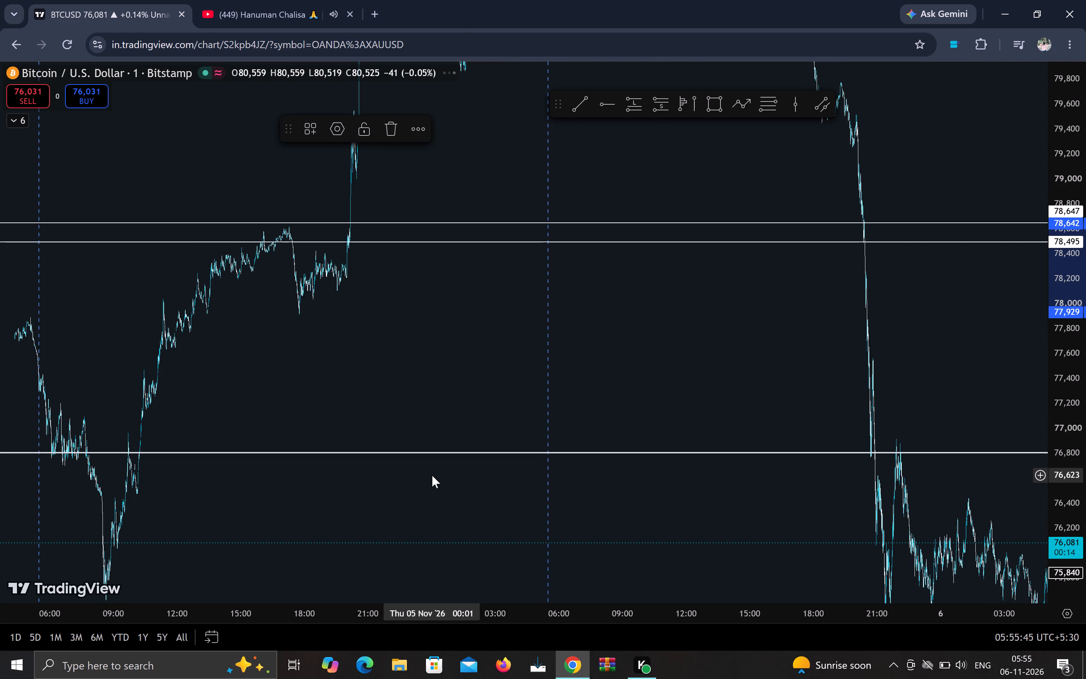
left_click_drag(502, 318, 502, 508)
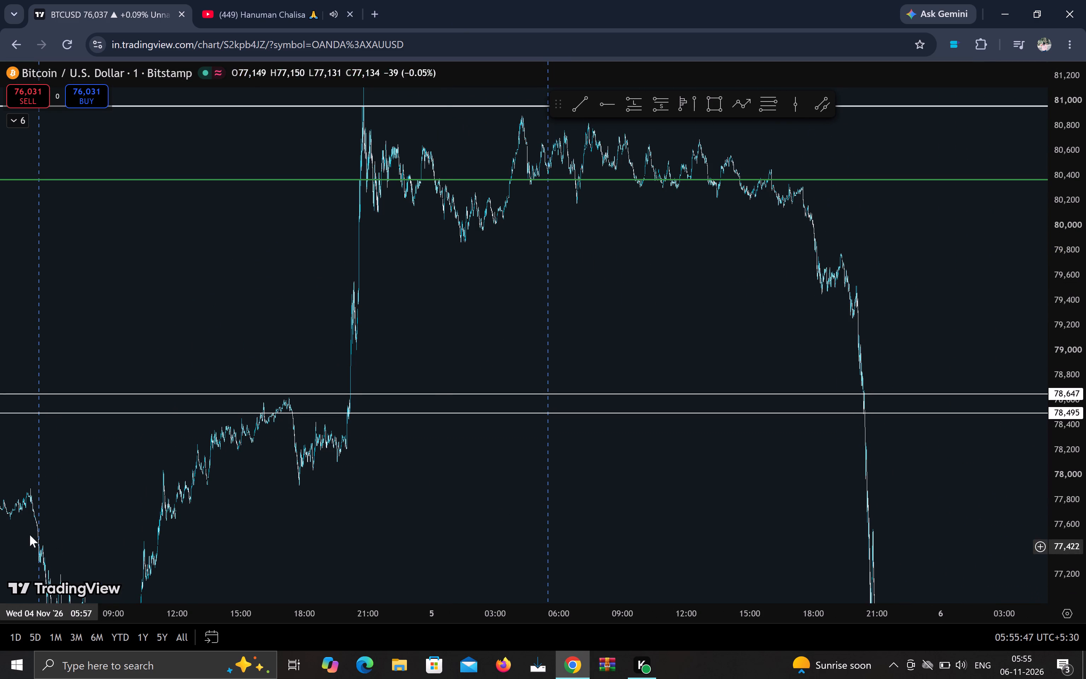
left_click_drag(0, 519, 58, 512)
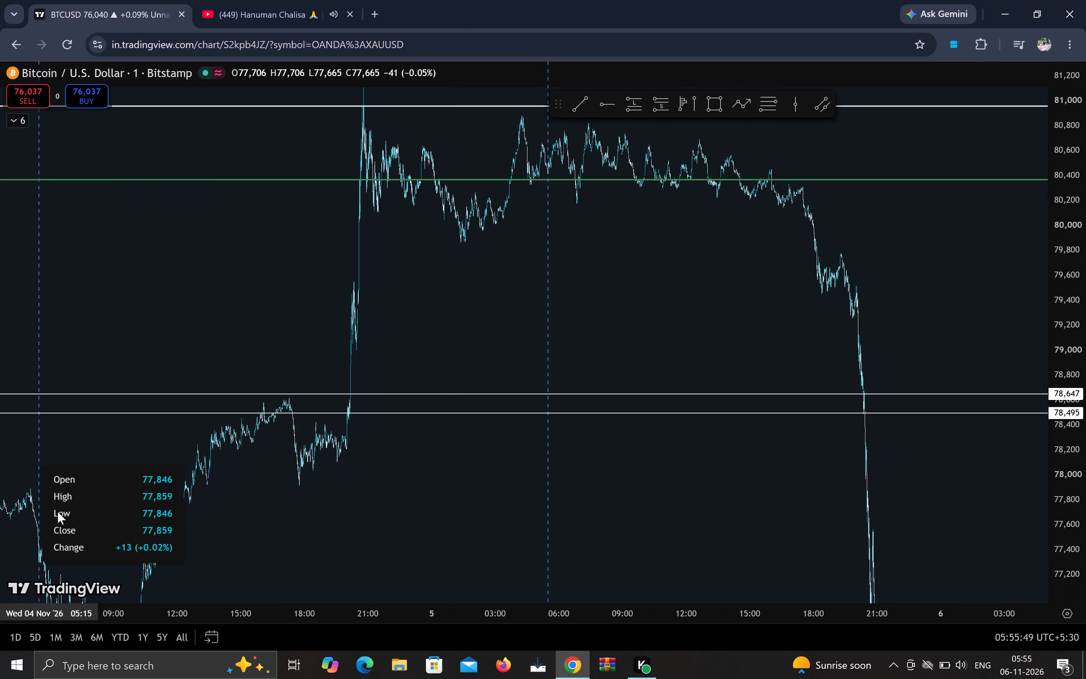
left_click_drag(58, 512, 93, 509)
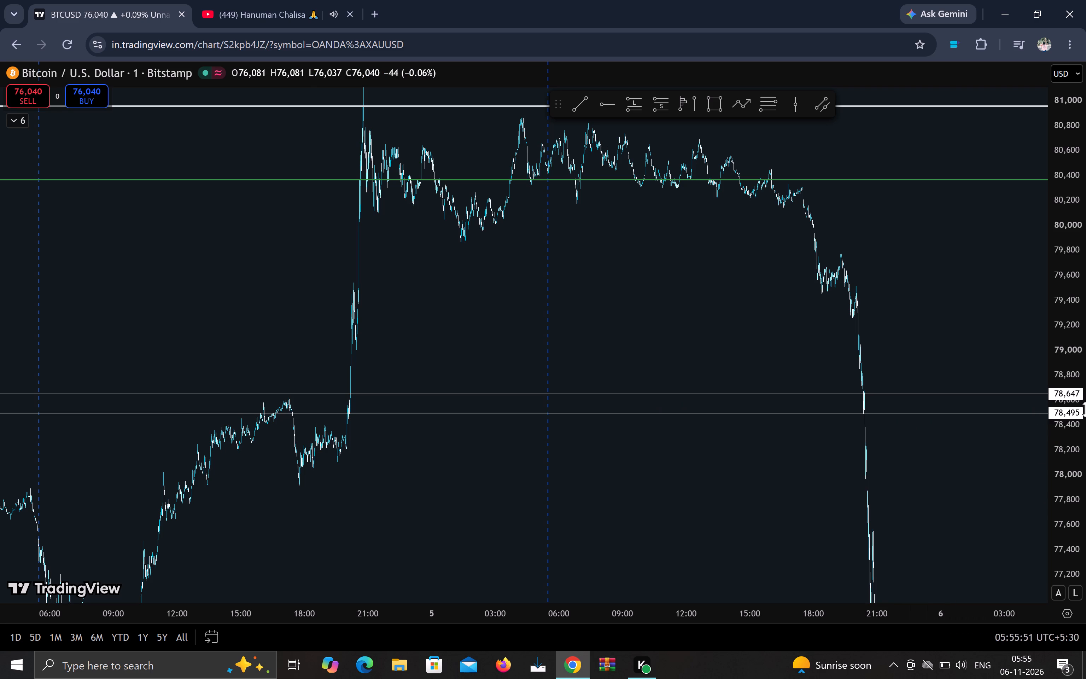
scroll(1085, 400, "up", 20)
scroll(1085, 400, "up", 8)
scroll(1085, 400, "down", 20)
scroll(1085, 445, "down", 20)
scroll(1085, 445, "down", 1)
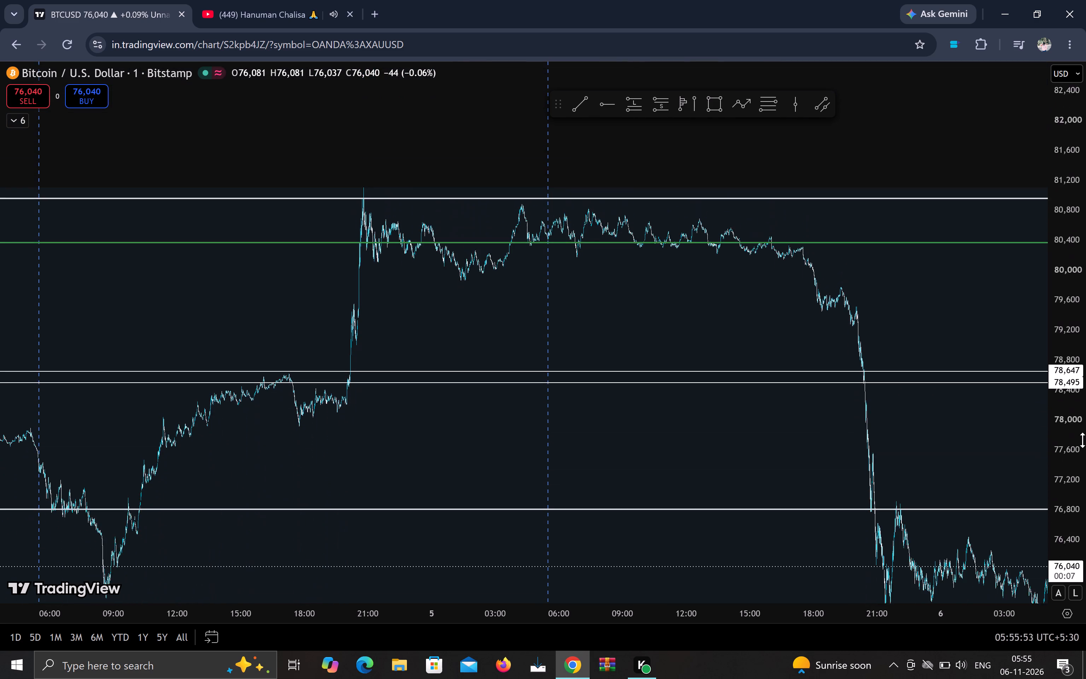
scroll(1082, 440, "down", 7)
scroll(559, 429, "down", 17)
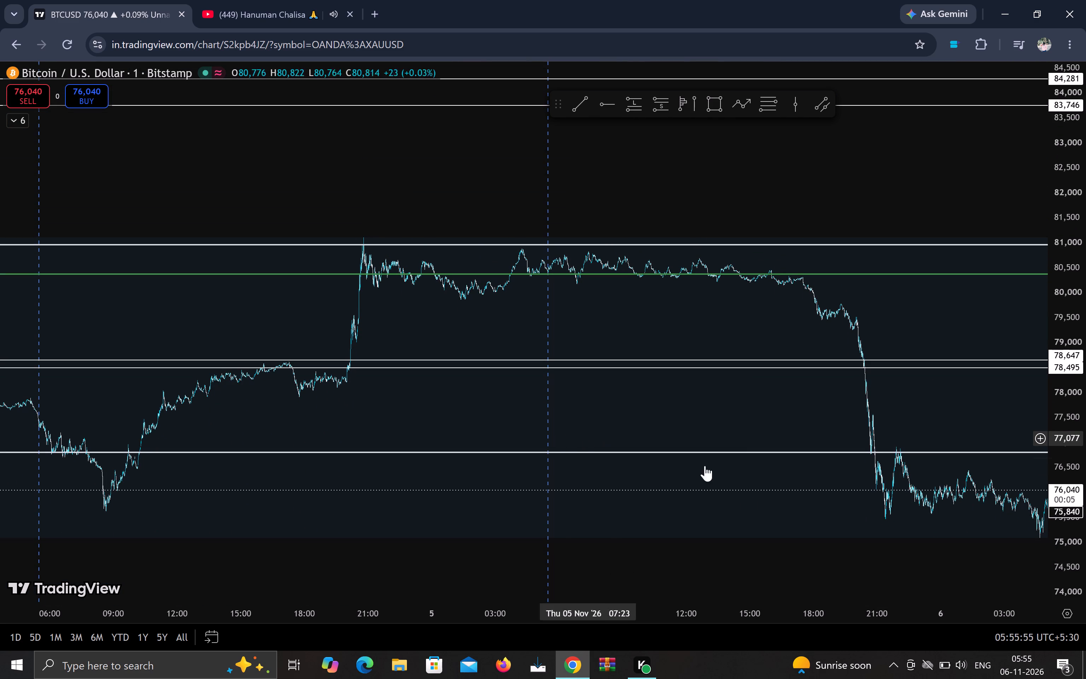
left_click_drag(772, 515, 128, 497)
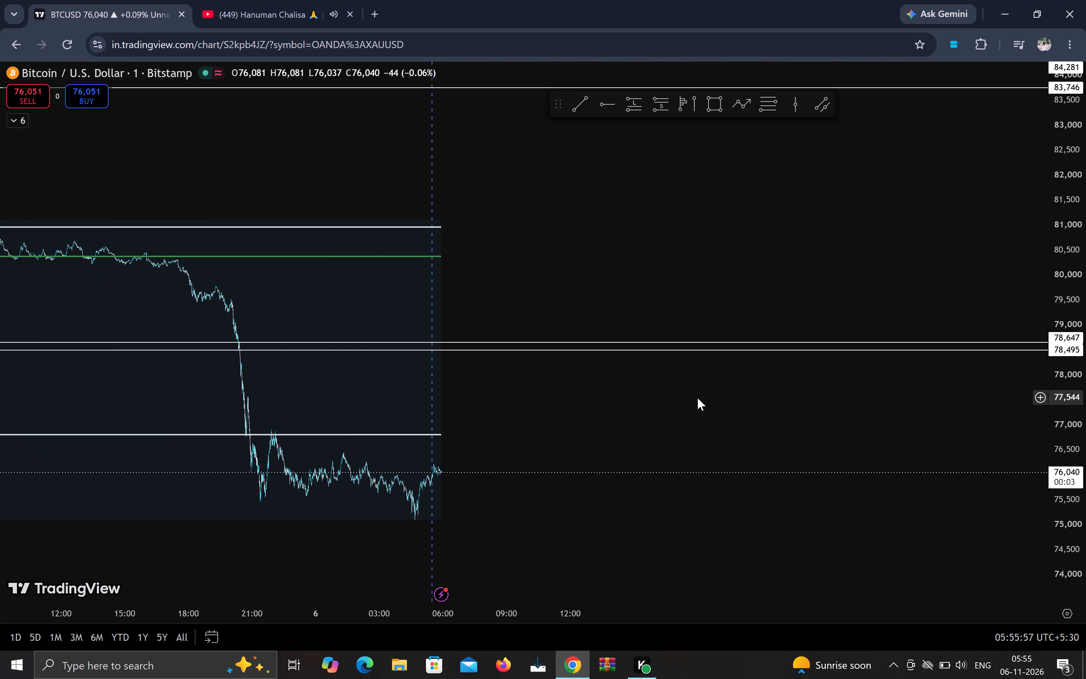
scroll(697, 397, "up", 9)
scroll(697, 397, "down", 13)
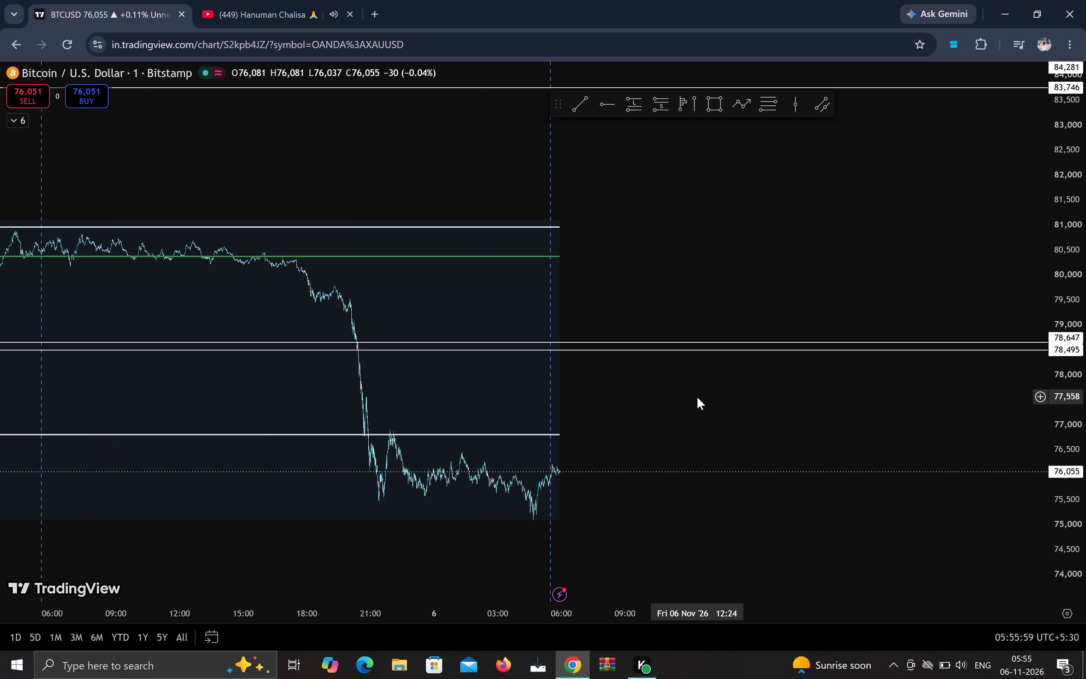
Delete the old fixed range volume profile from the BTCUSD chart.
left_click(436, 225)
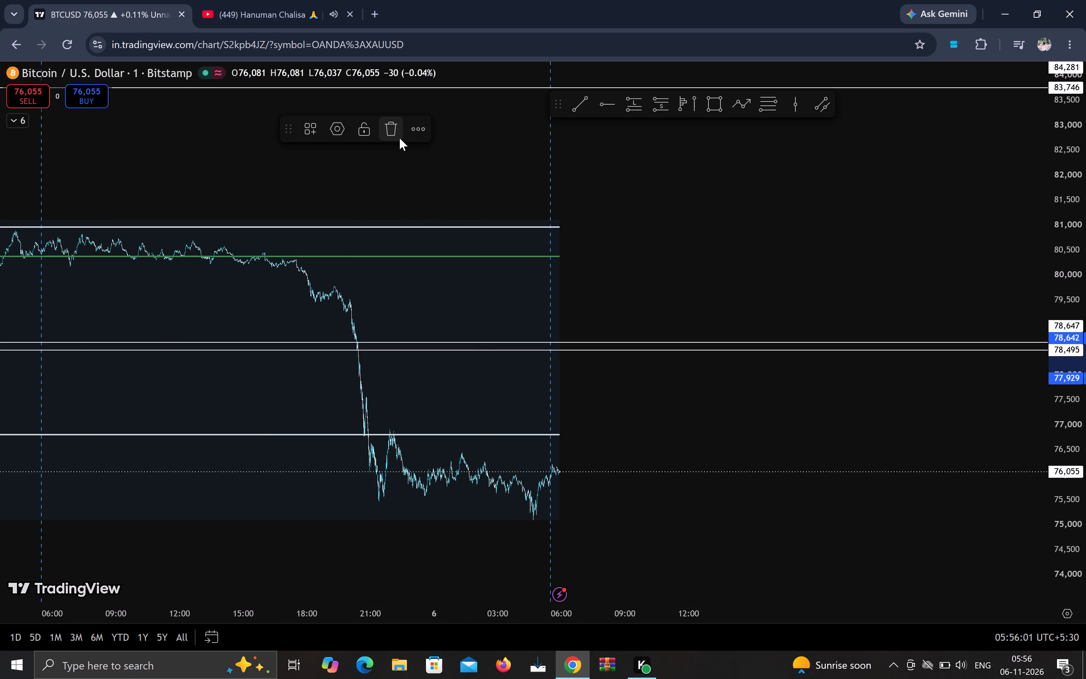
left_click(392, 133)
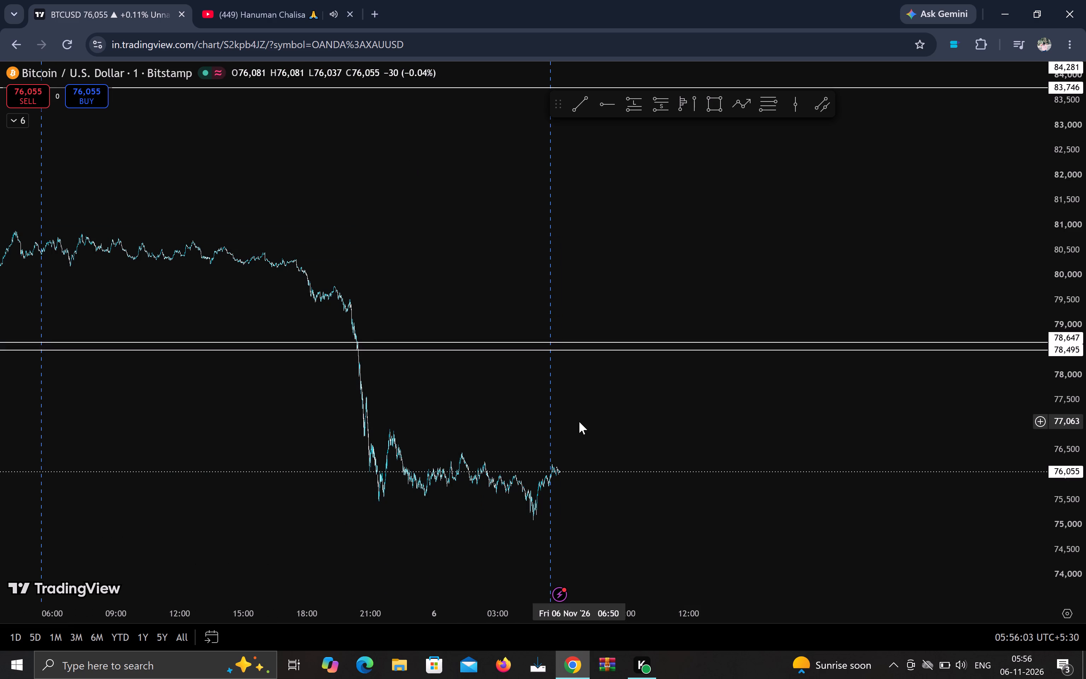
Draw a fixed range volume profile on BTCUSD from about 21:24 on 5 November to the latest candle at 05:55.
left_click_drag(473, 469, 483, 371)
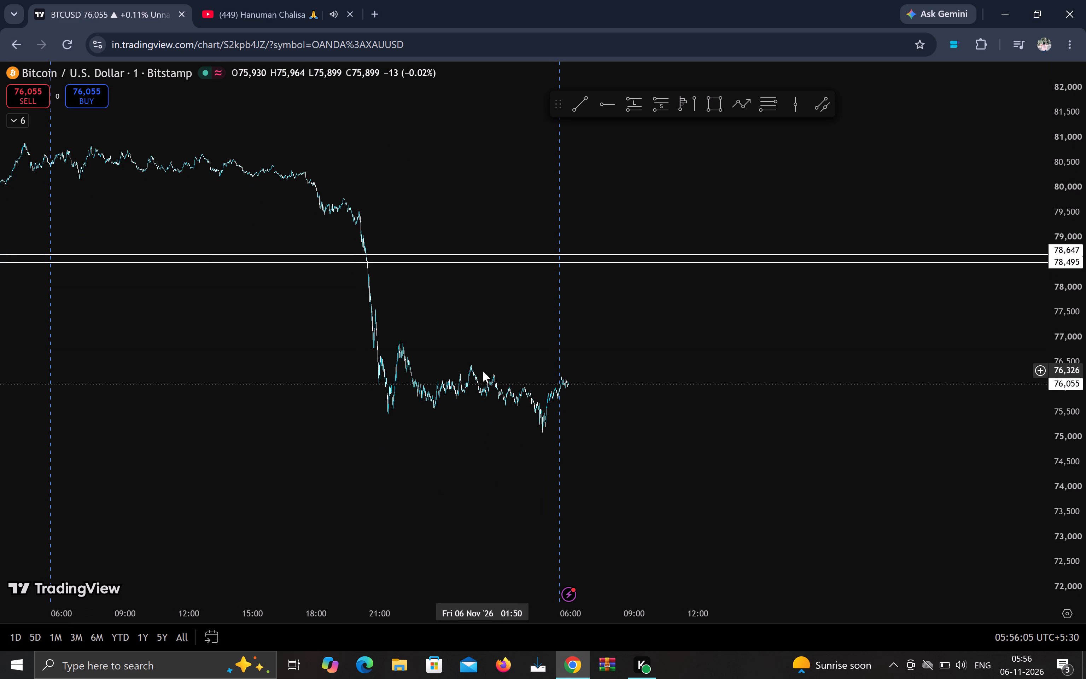
left_click_drag(429, 320, 459, 374)
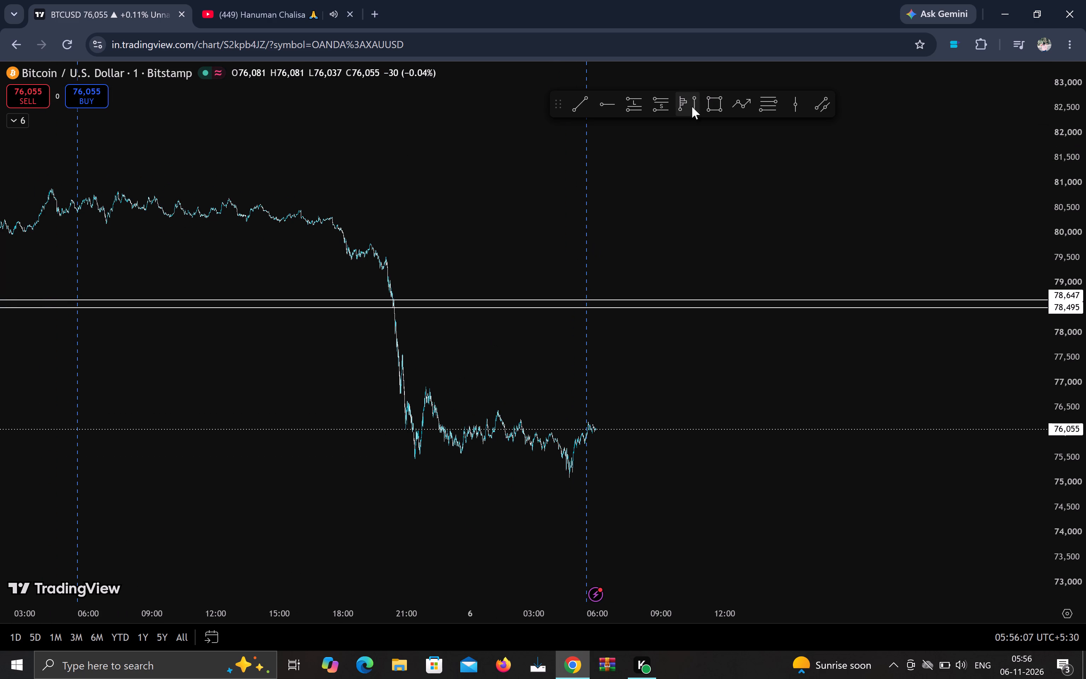
left_click(685, 104)
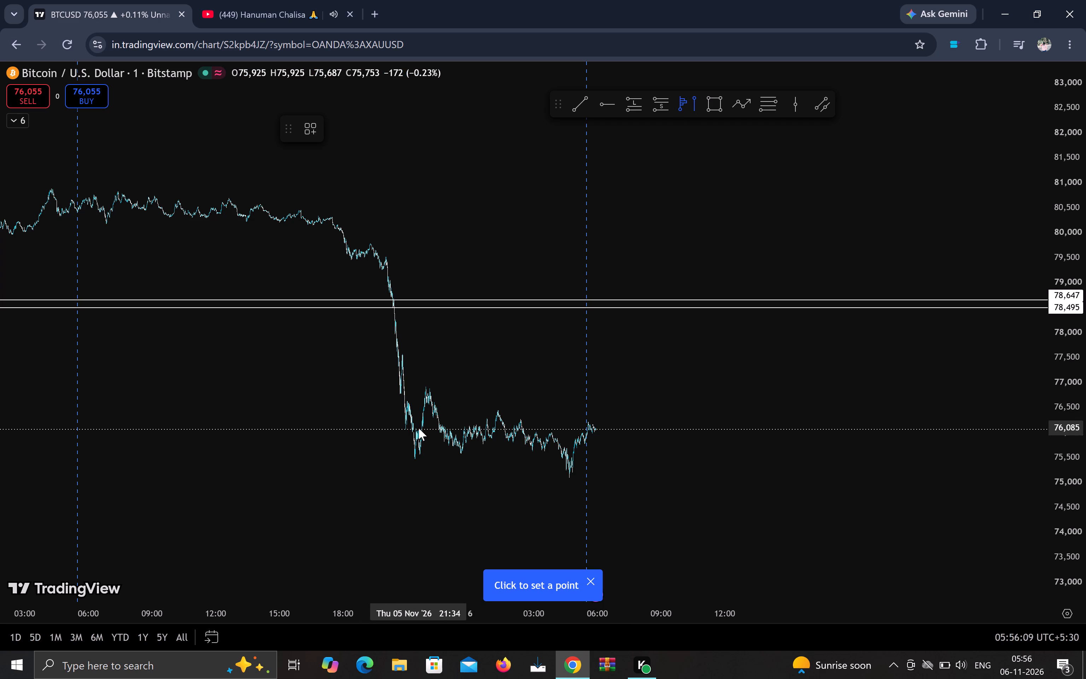
left_click(415, 431)
left_click(602, 447)
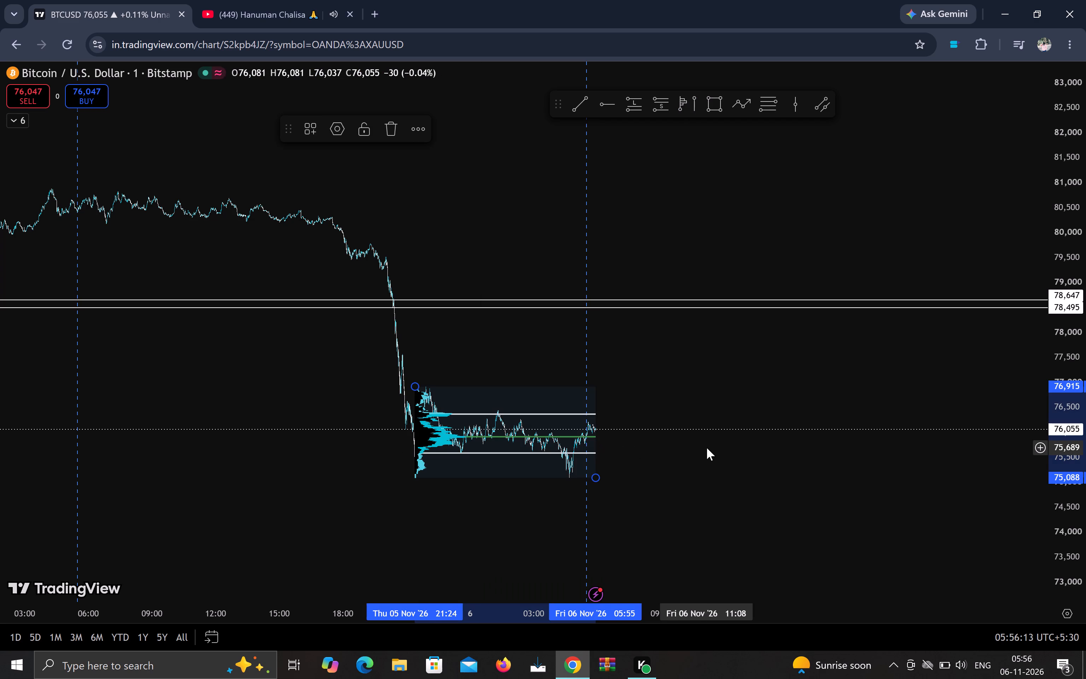
Draw a horizontal ray from BTCUSD's 4 November swing low at about 75,618.
left_click_drag(437, 540, 656, 539)
left_click_drag(445, 514, 450, 514)
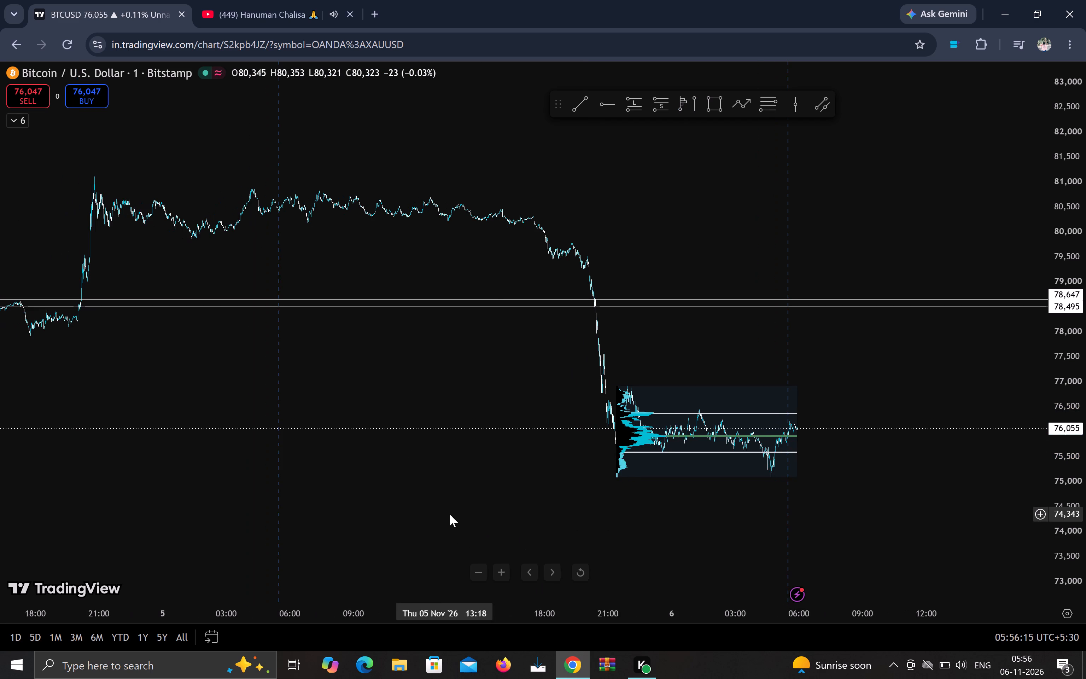
left_click_drag(450, 514, 555, 597)
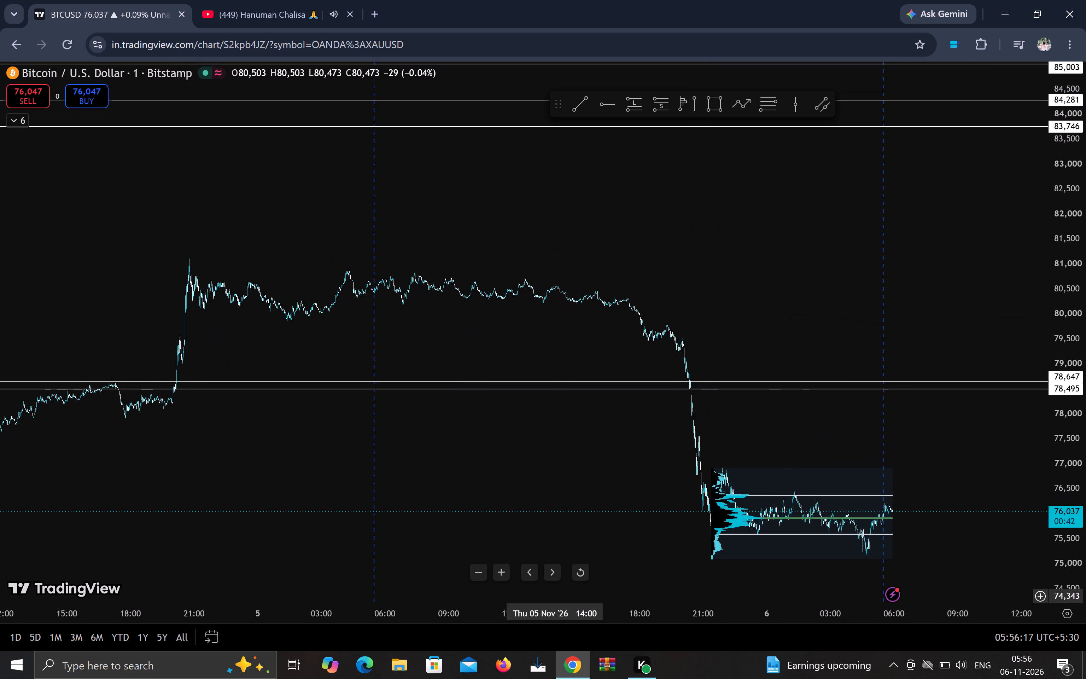
left_click_drag(555, 597, 556, 595)
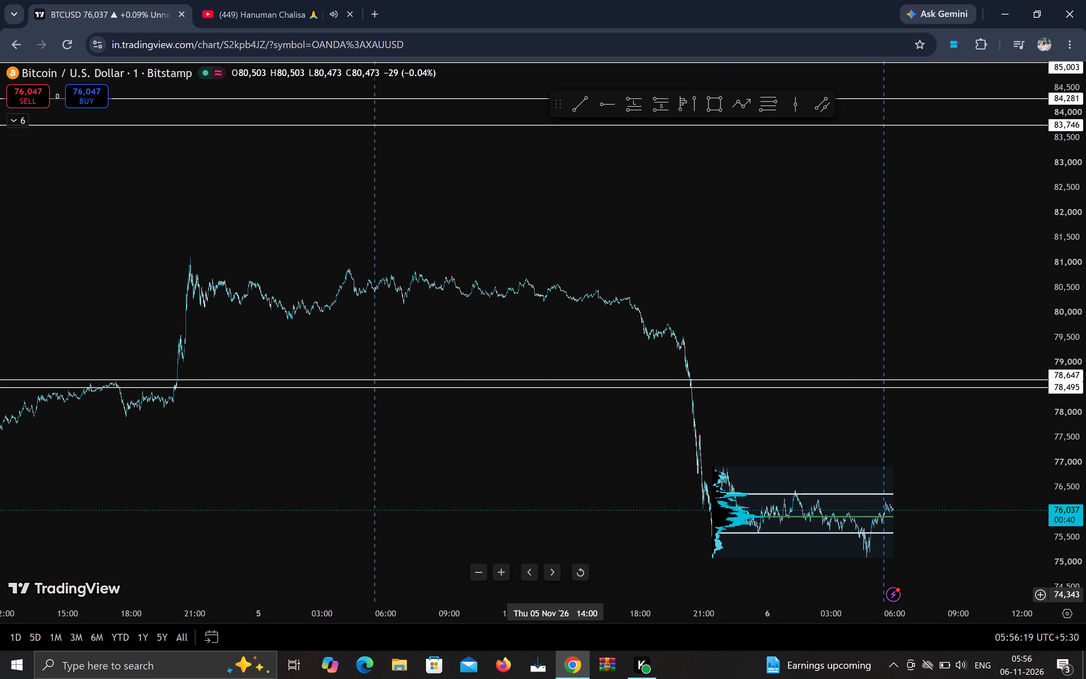
left_click_drag(556, 595, 551, 588)
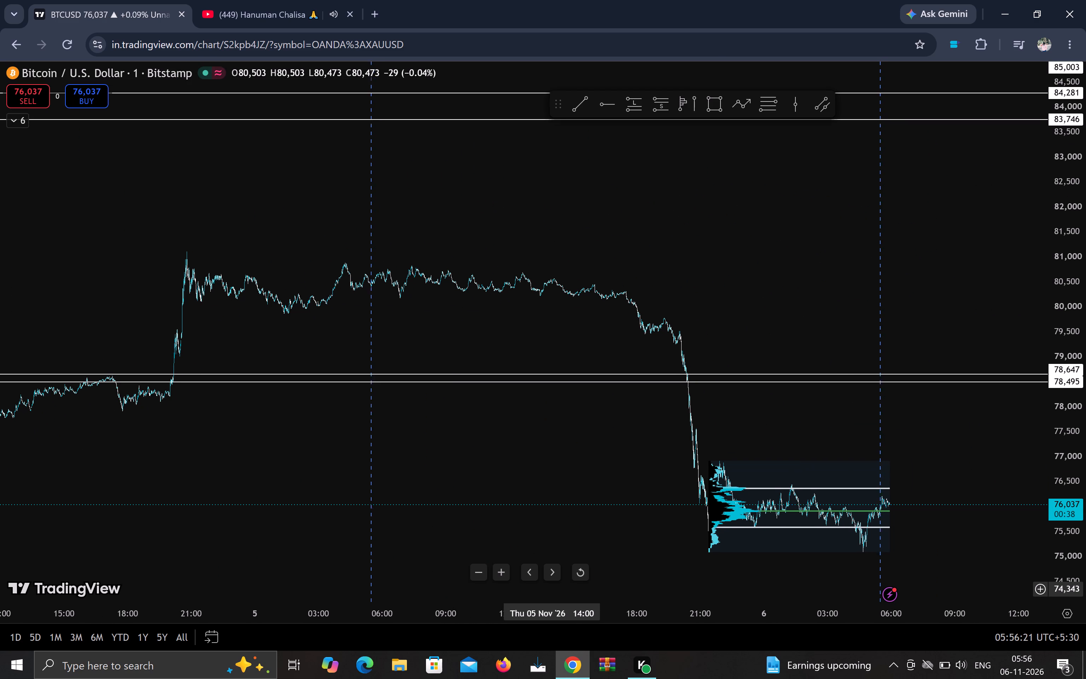
left_click_drag(551, 588, 985, 356)
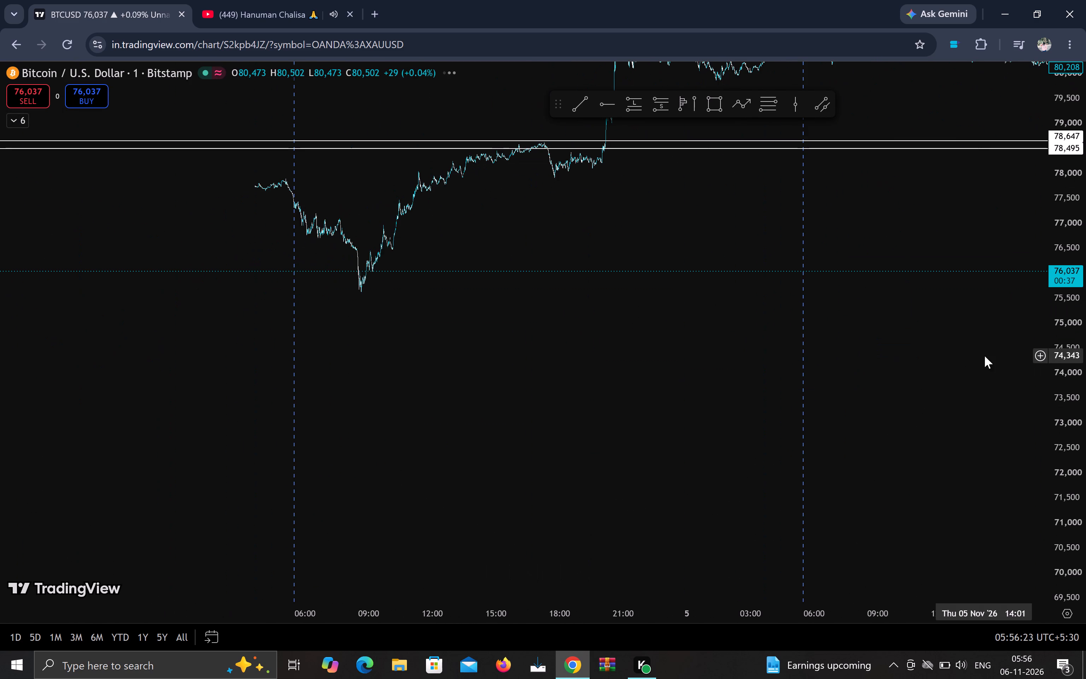
left_click(204, 307)
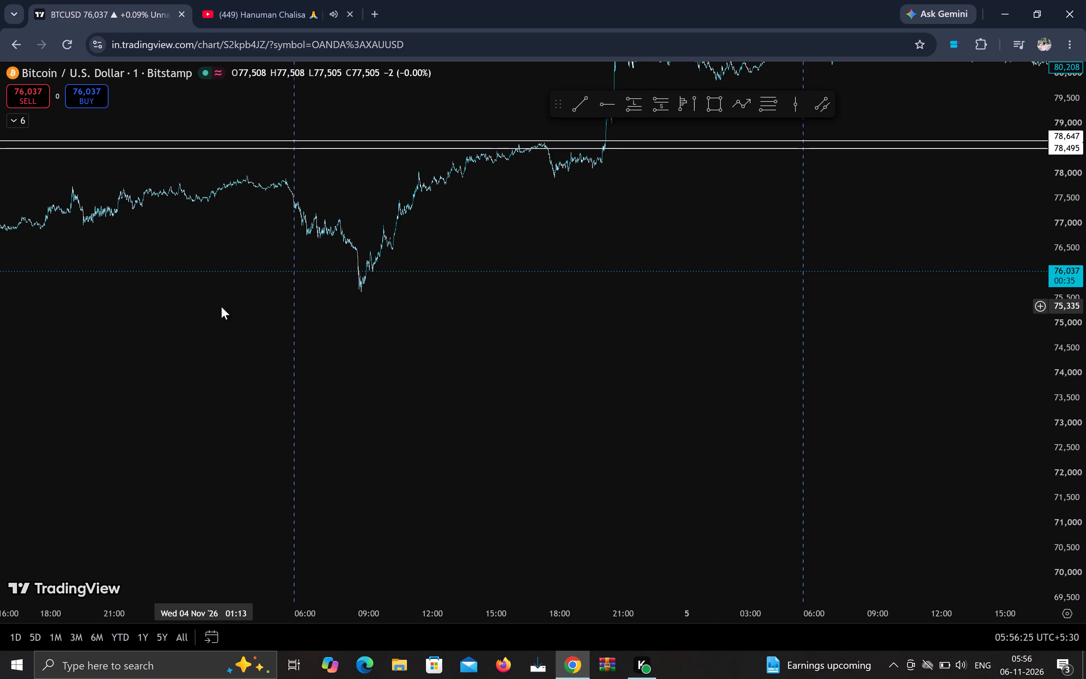
left_click(599, 106)
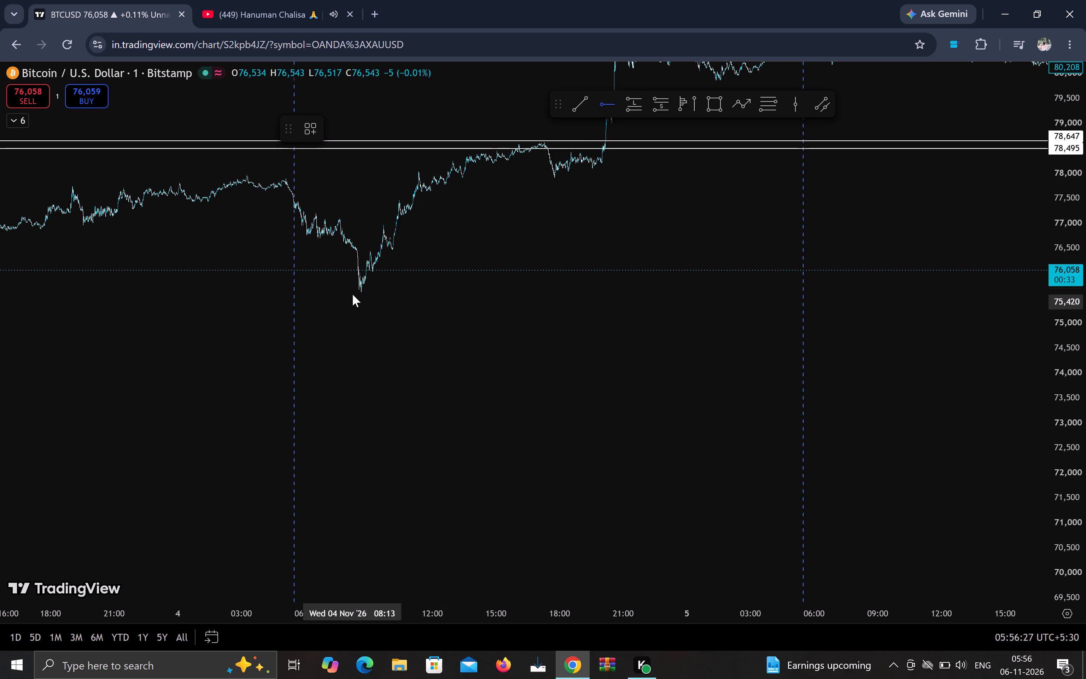
left_click(360, 292)
left_click(465, 372)
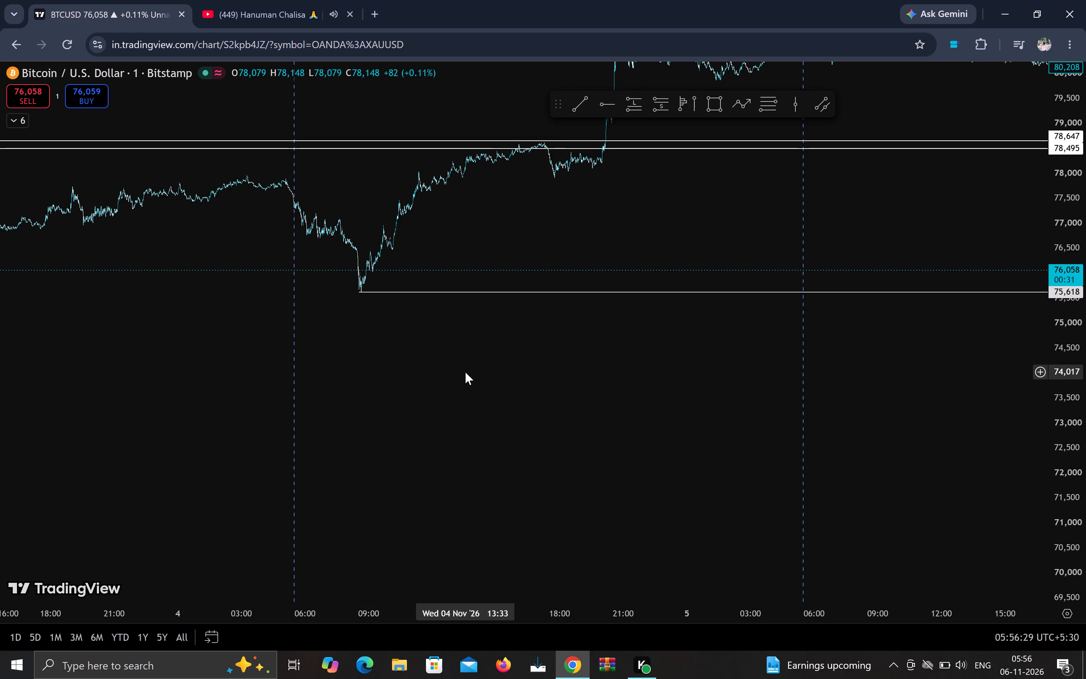
Examine BTCUSD's price action from 3 to 6 November against the ray from the 4 November low and the other horizontal levels.
left_click_drag(635, 383, 399, 365)
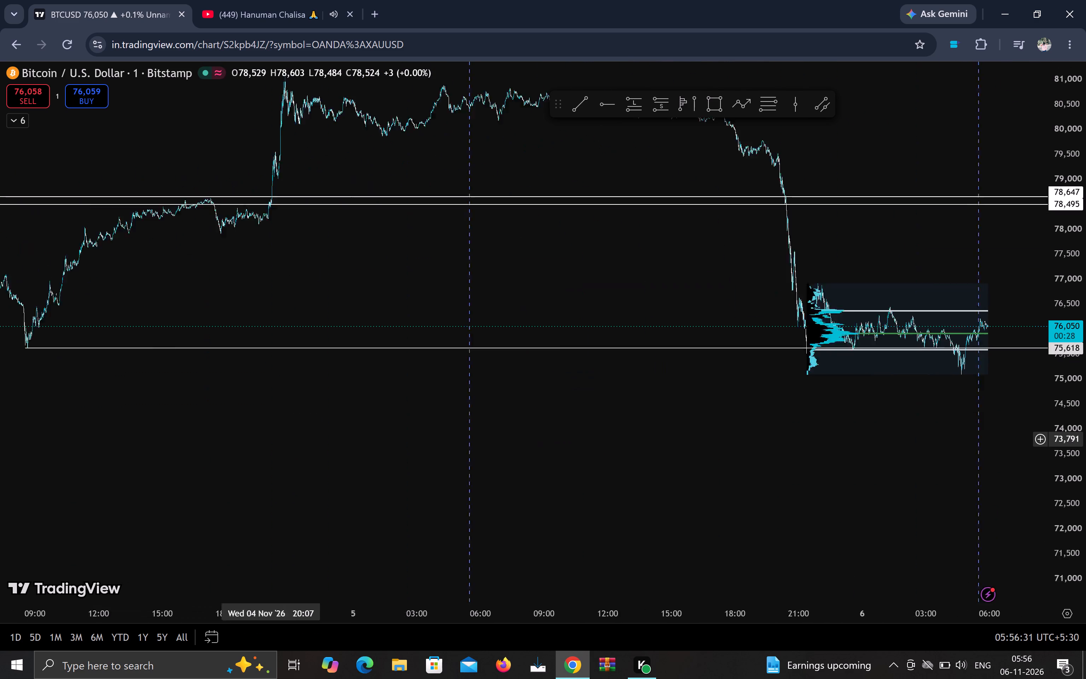
left_click_drag(399, 365, 902, 167)
left_click_drag(232, 266, 377, 448)
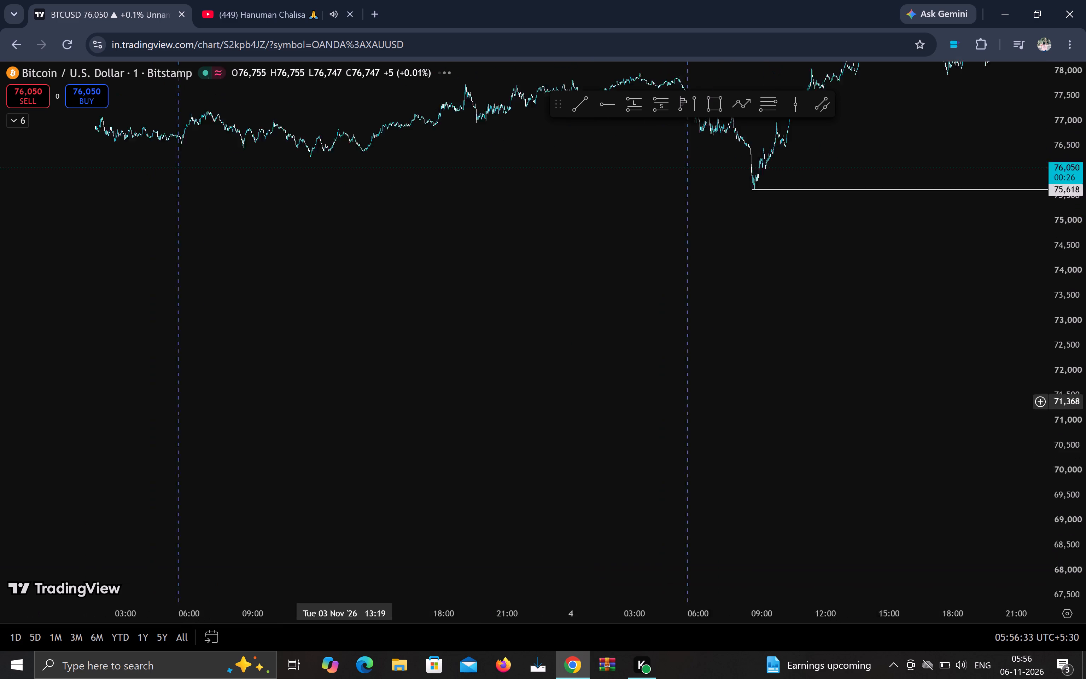
left_click_drag(377, 448, 422, 489)
left_click_drag(367, 382, 439, 382)
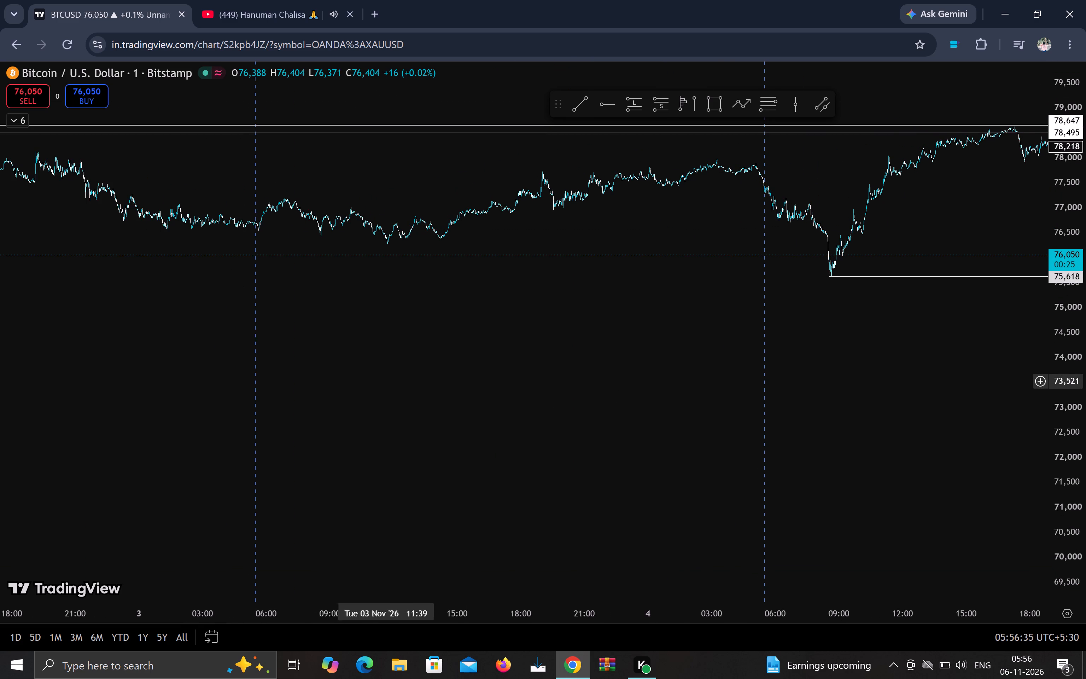
left_click_drag(439, 382, 0, 433)
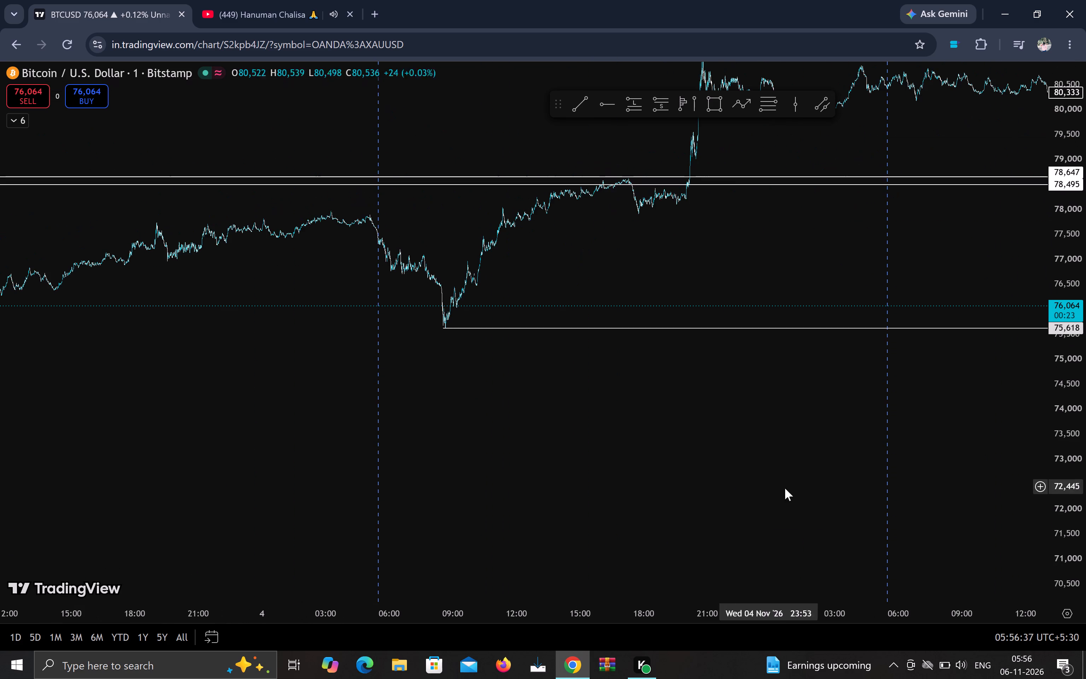
left_click_drag(786, 491, 298, 425)
left_click_drag(884, 471, 0, 530)
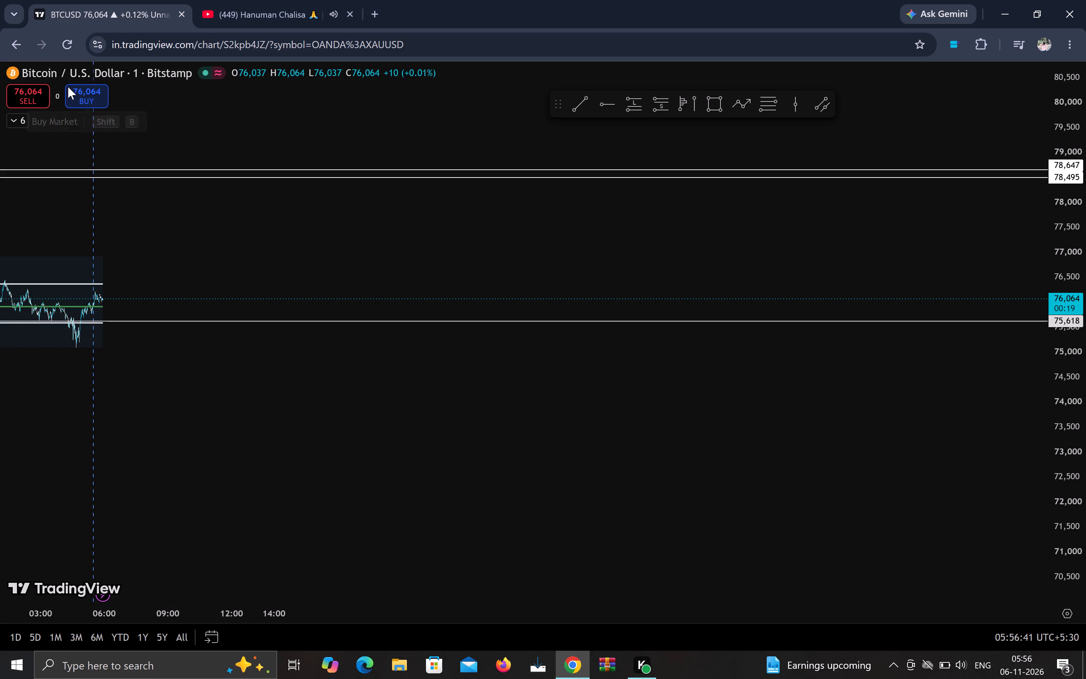
Examine BTCUSD's latest 1-minute candles up close against the new volume profile's levels and the ray at 75,618.
scroll(518, 416, "down", 9)
scroll(518, 416, "up", 16)
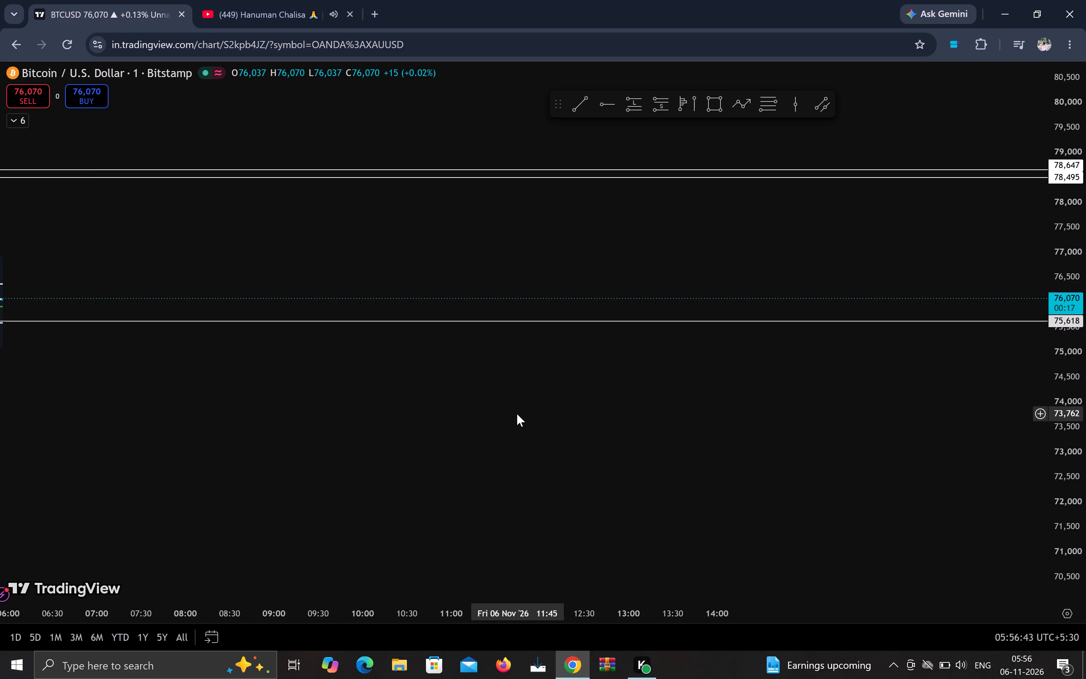
left_click_drag(147, 412, 514, 454)
scroll(555, 454, "up", 8)
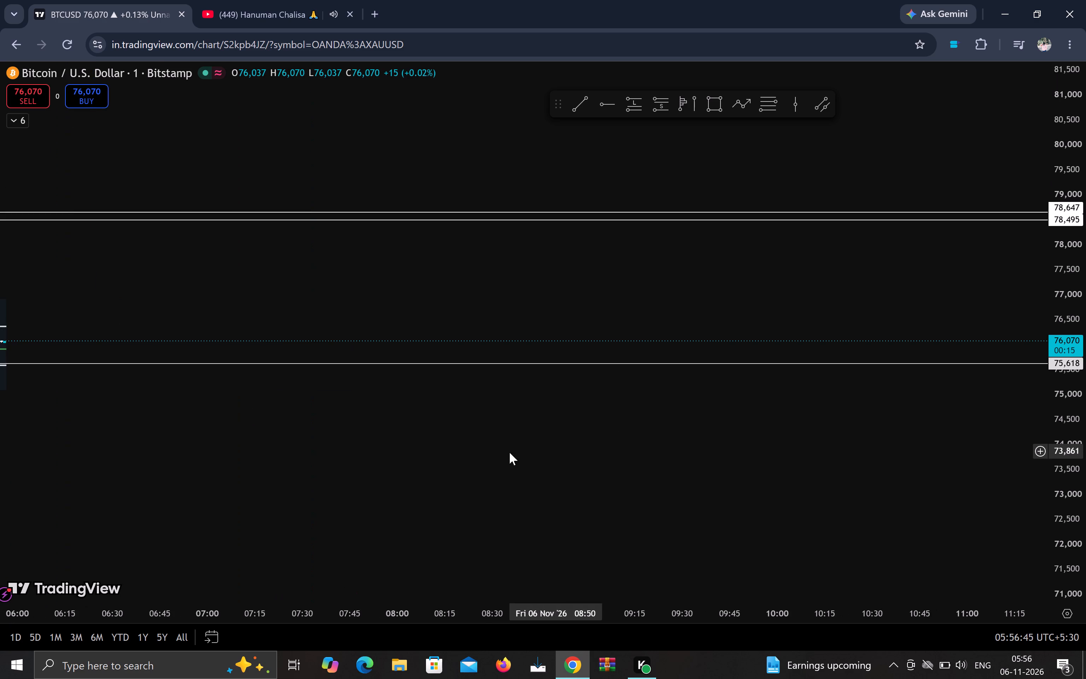
left_click_drag(135, 504, 498, 521)
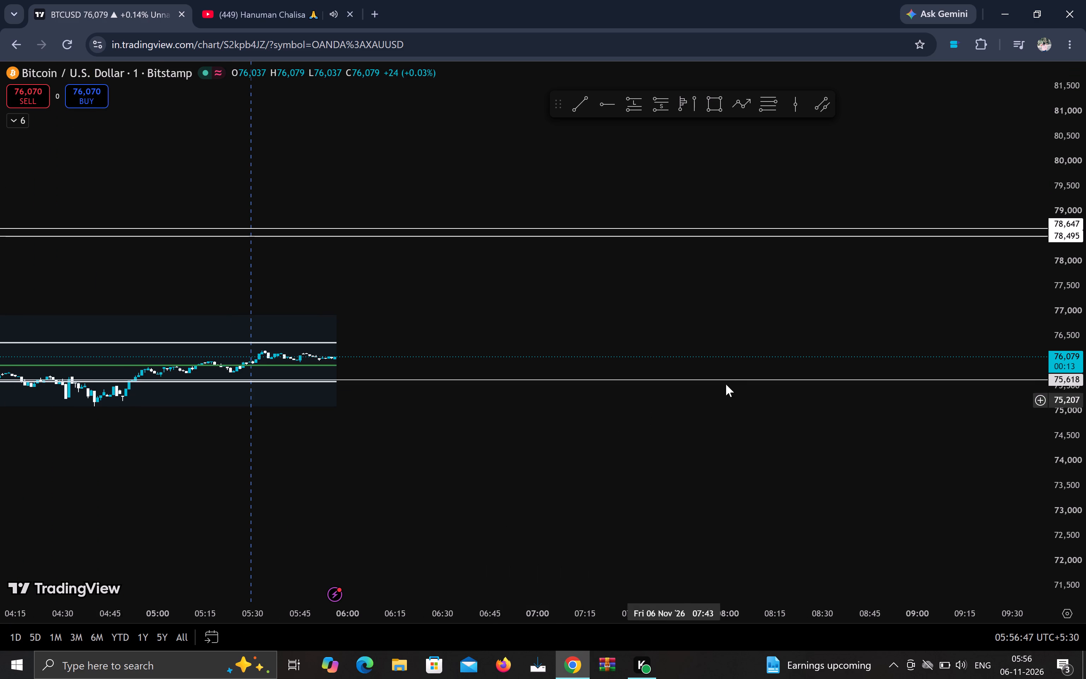
scroll(1082, 402, "up", 17)
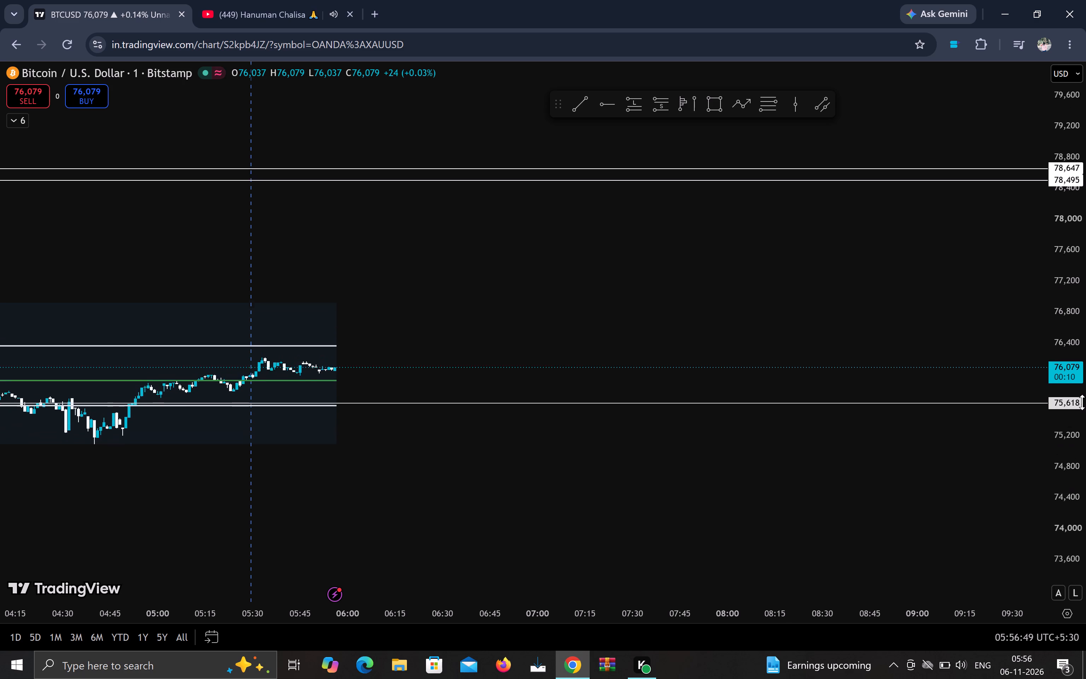
scroll(1082, 402, "up", 19)
scroll(1085, 393, "up", 11)
left_click_drag(689, 454, 994, 275)
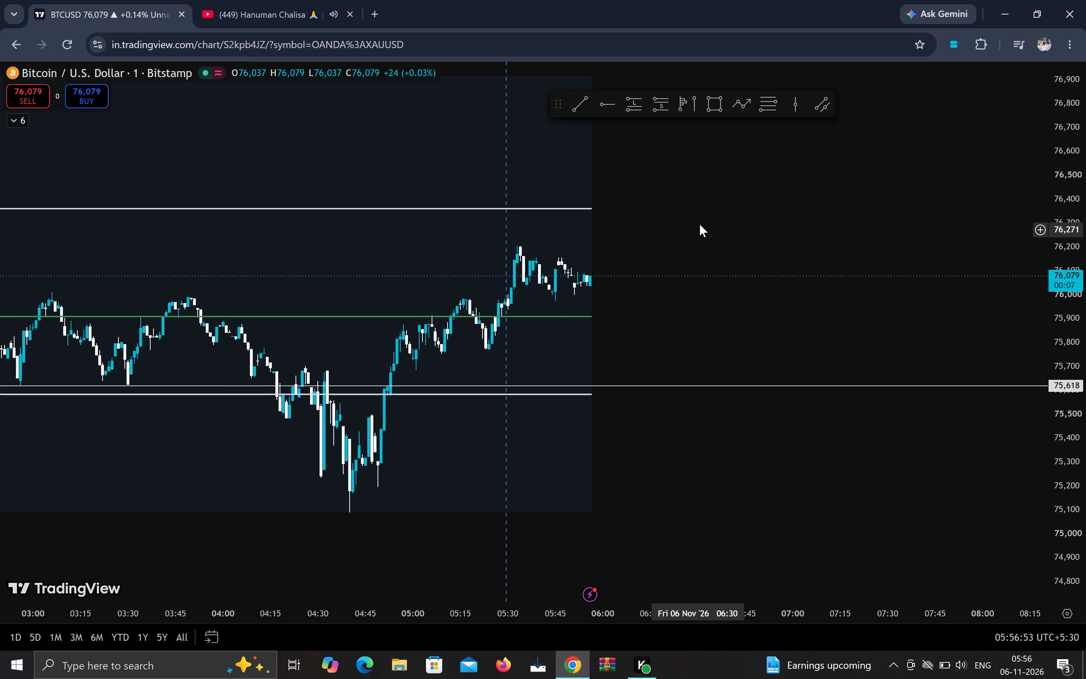
left_click_drag(701, 225, 661, 300)
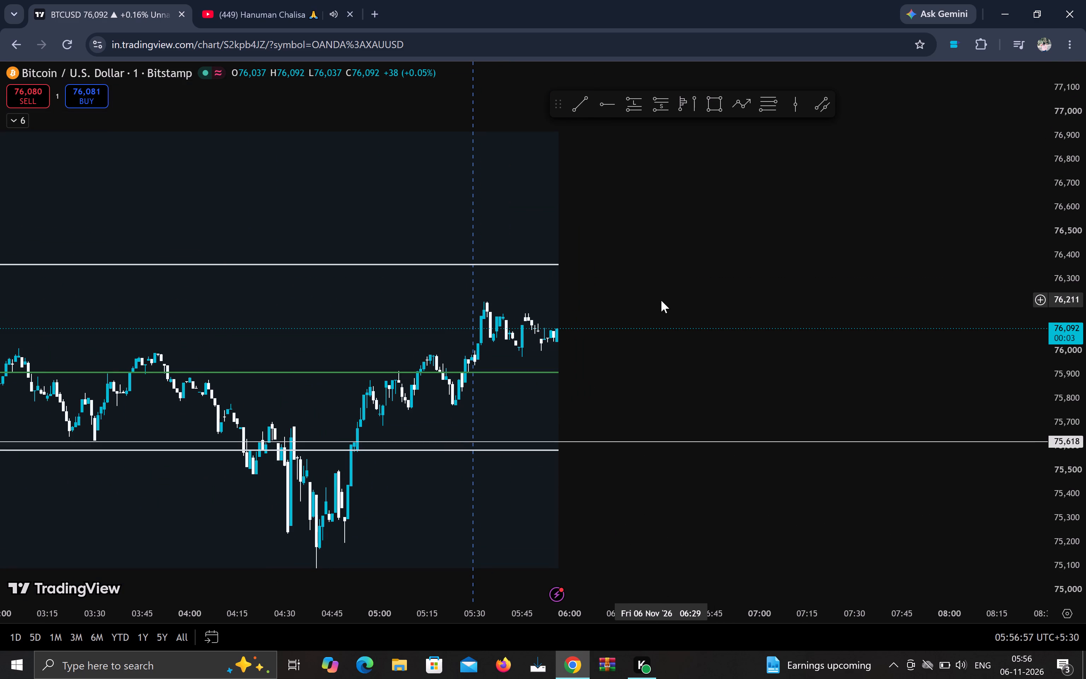
left_click_drag(631, 267, 628, 390)
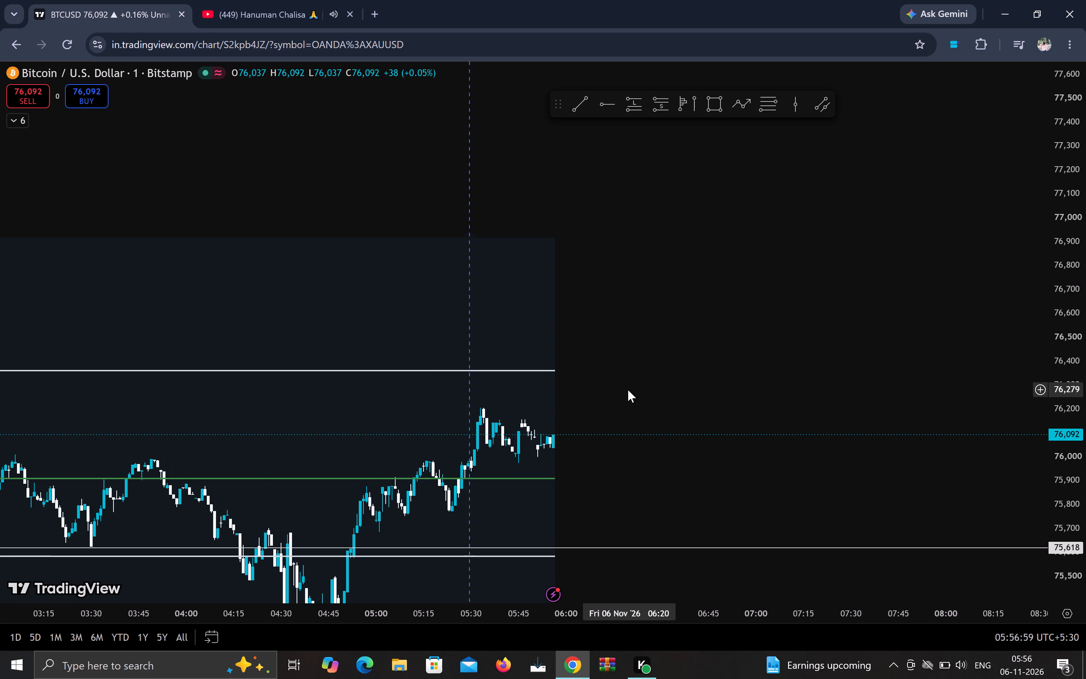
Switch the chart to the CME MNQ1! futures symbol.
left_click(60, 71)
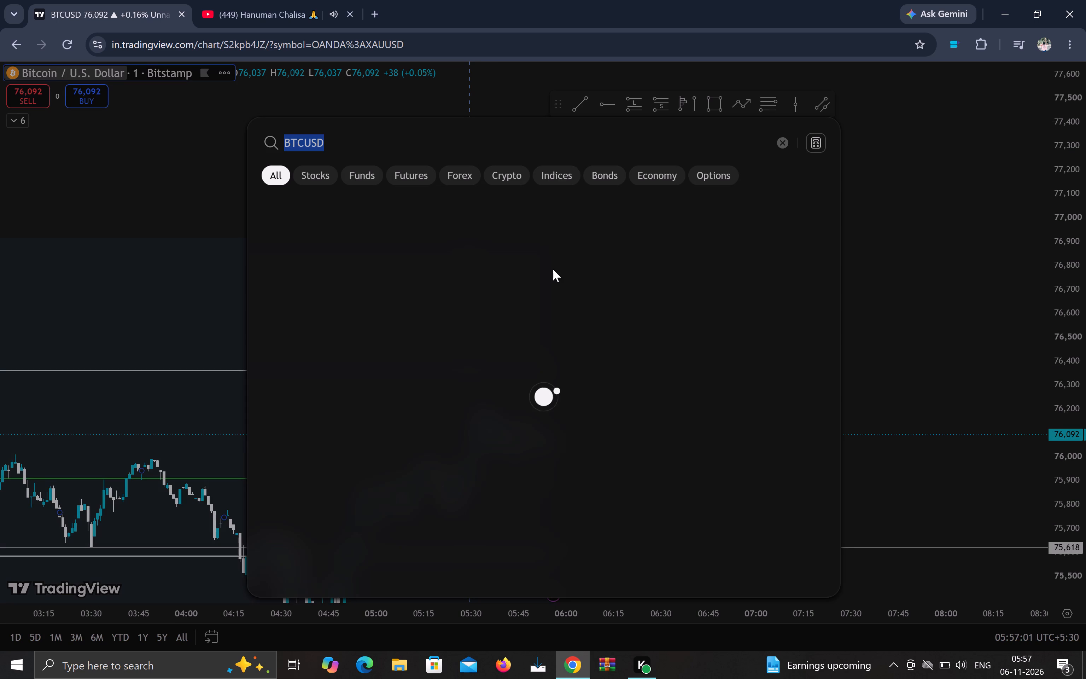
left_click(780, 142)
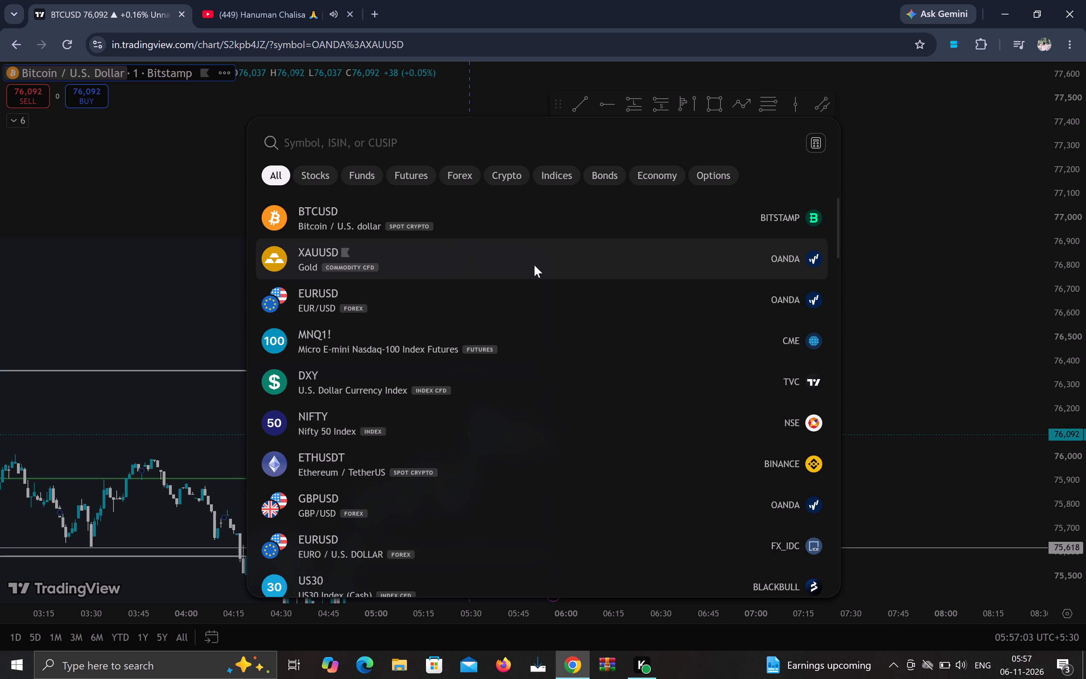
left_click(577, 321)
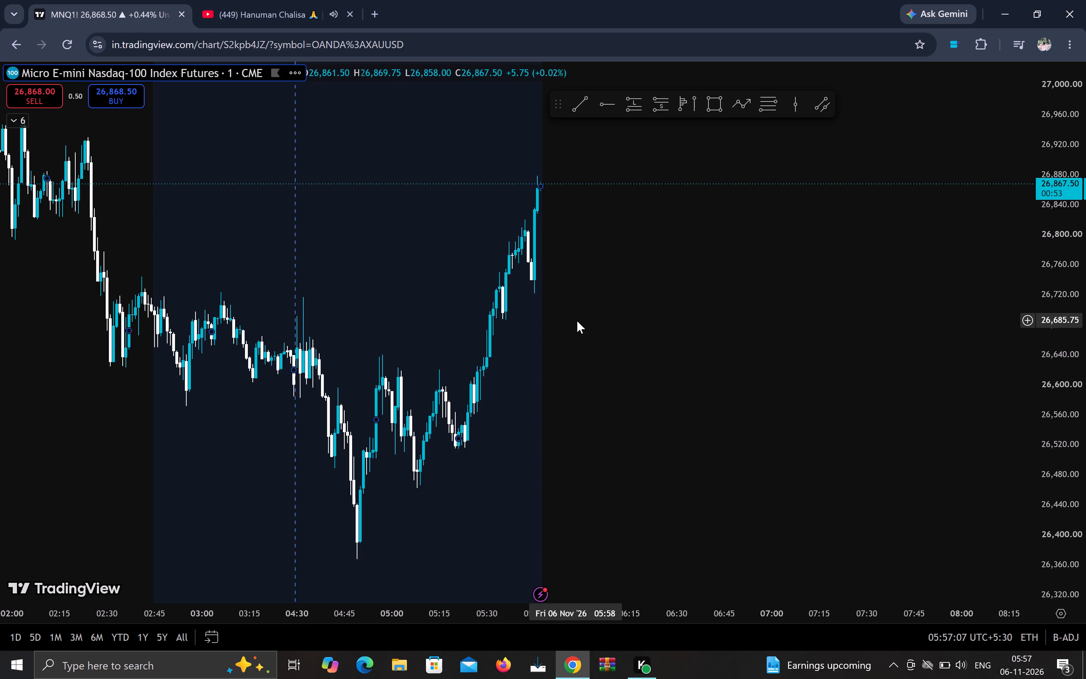
Switch the chart to the OANDA EURUSD symbol and check the short position against the latest candles.
left_click(145, 70)
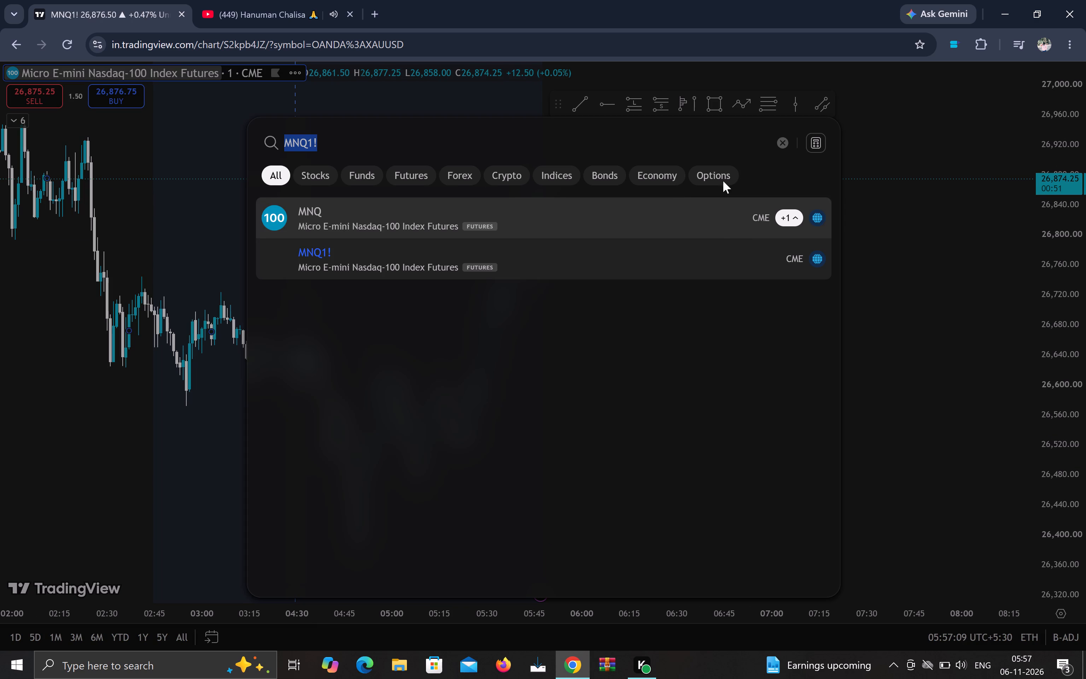
left_click(784, 140)
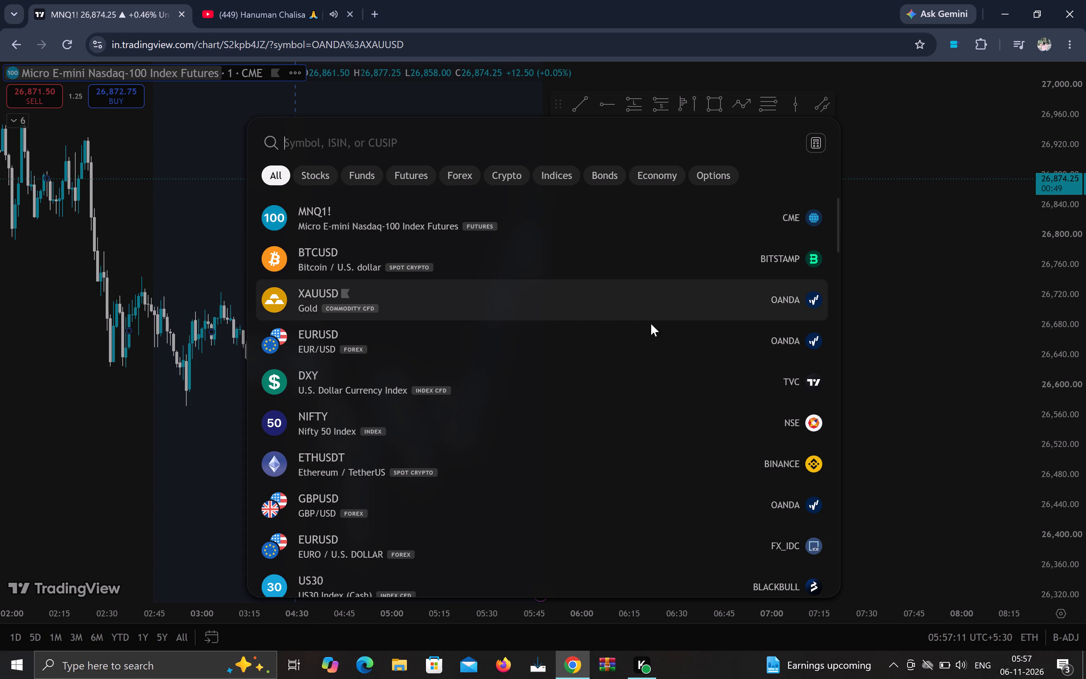
left_click(652, 343)
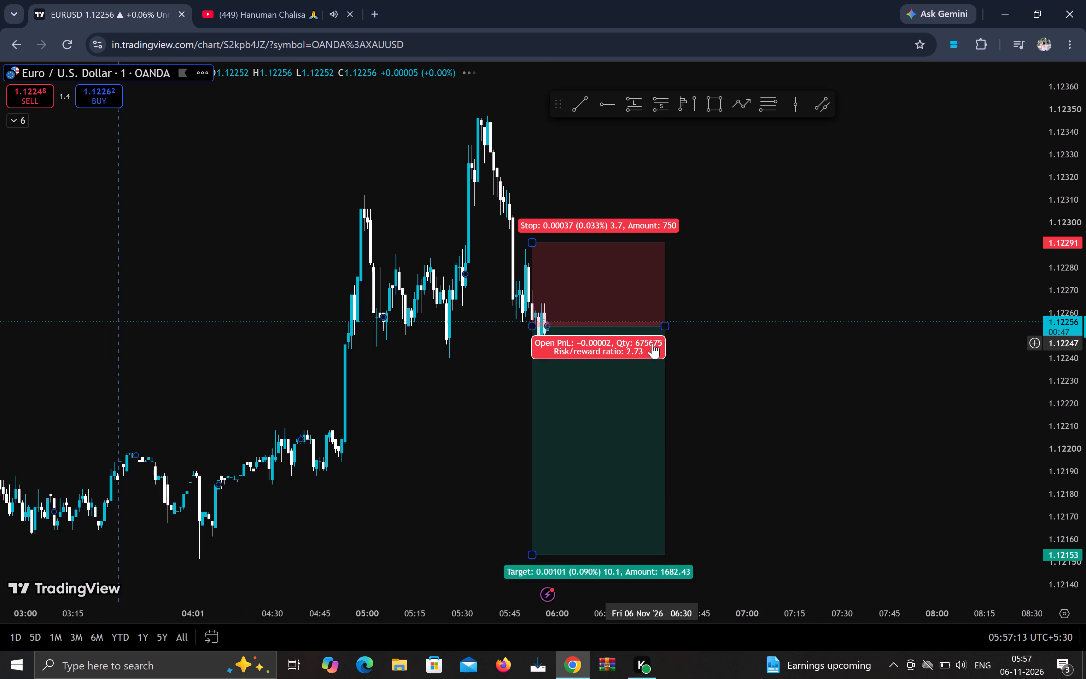
scroll(925, 355, "down", 4)
scroll(925, 355, "up", 4)
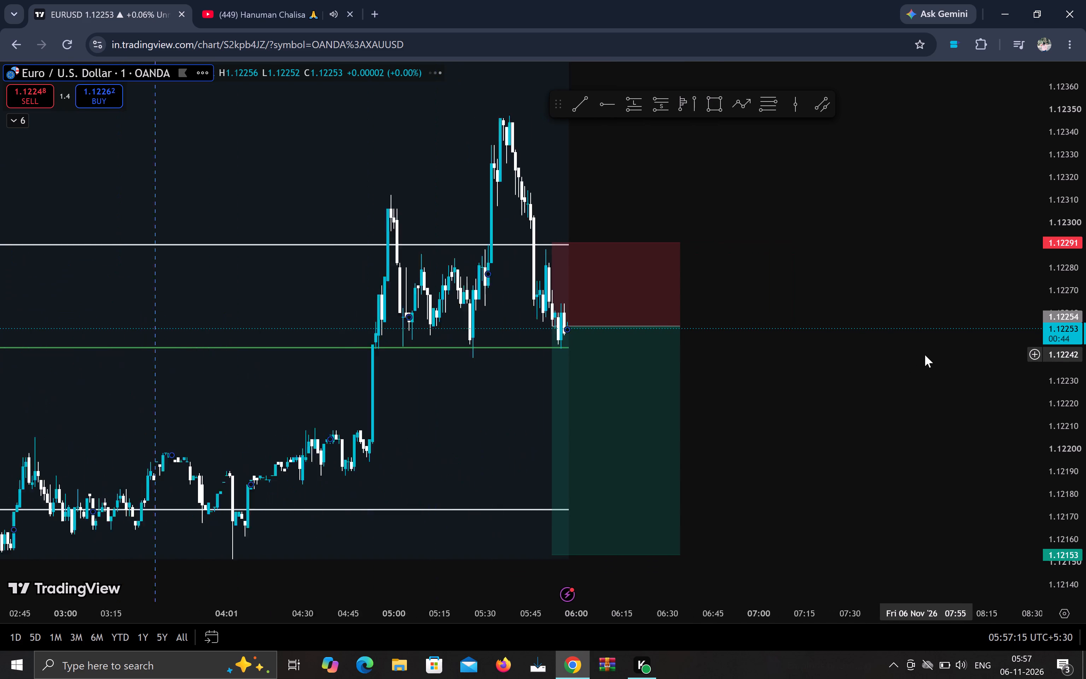
scroll(925, 355, "up", 4)
left_click_drag(810, 393, 873, 348)
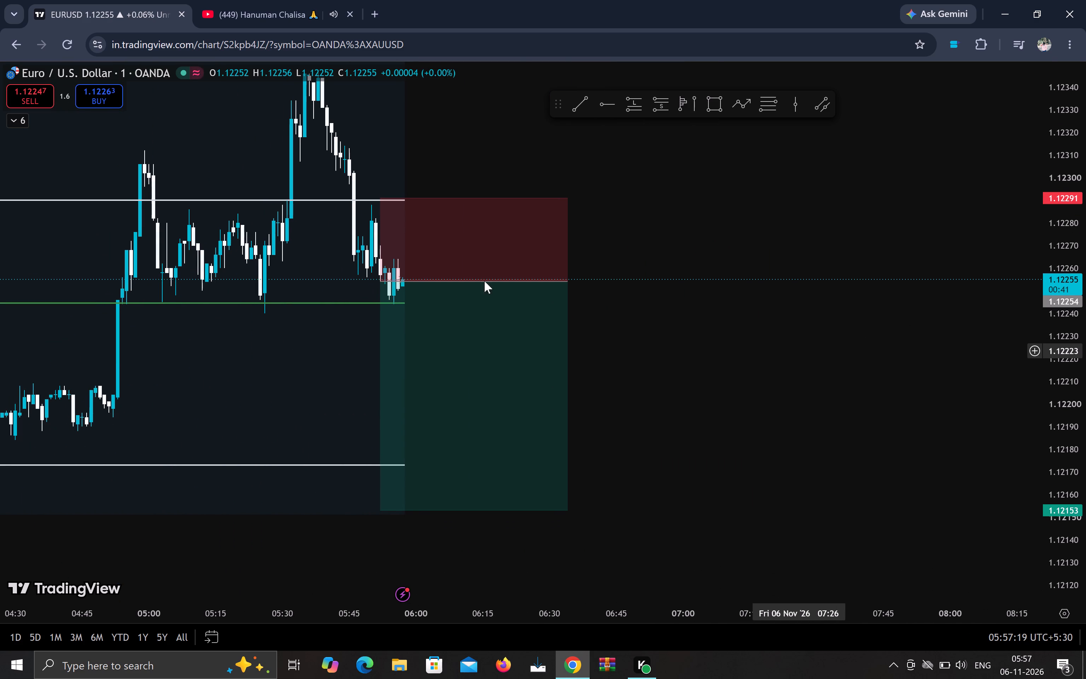
Switch the chart to the OANDA XAUUSD symbol.
left_click(85, 70)
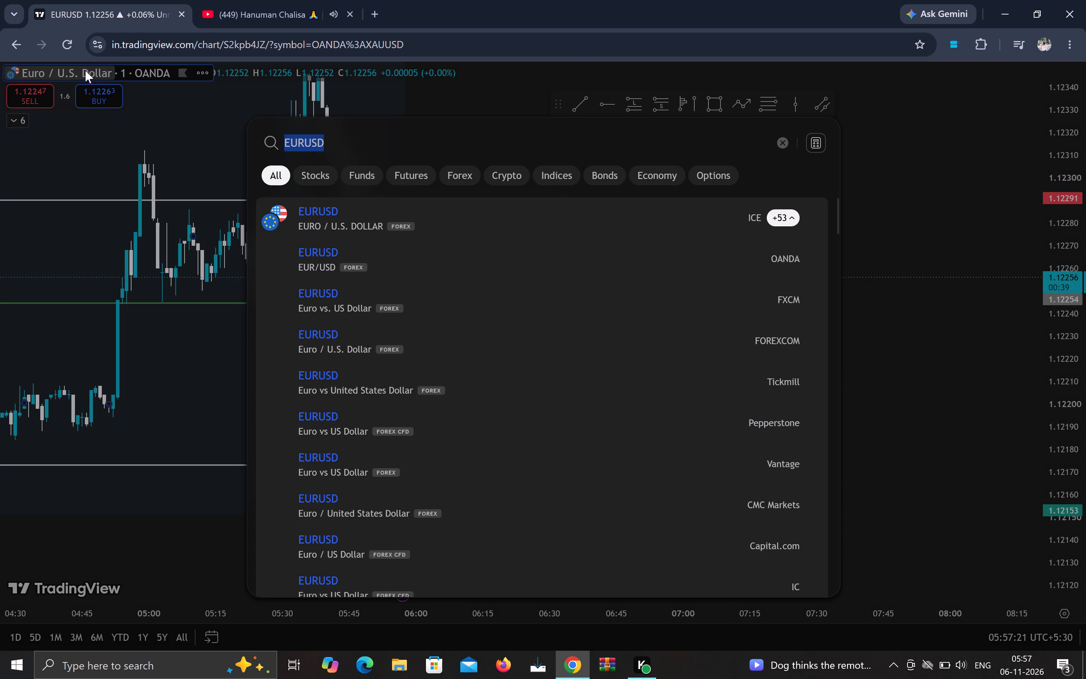
left_click(787, 139)
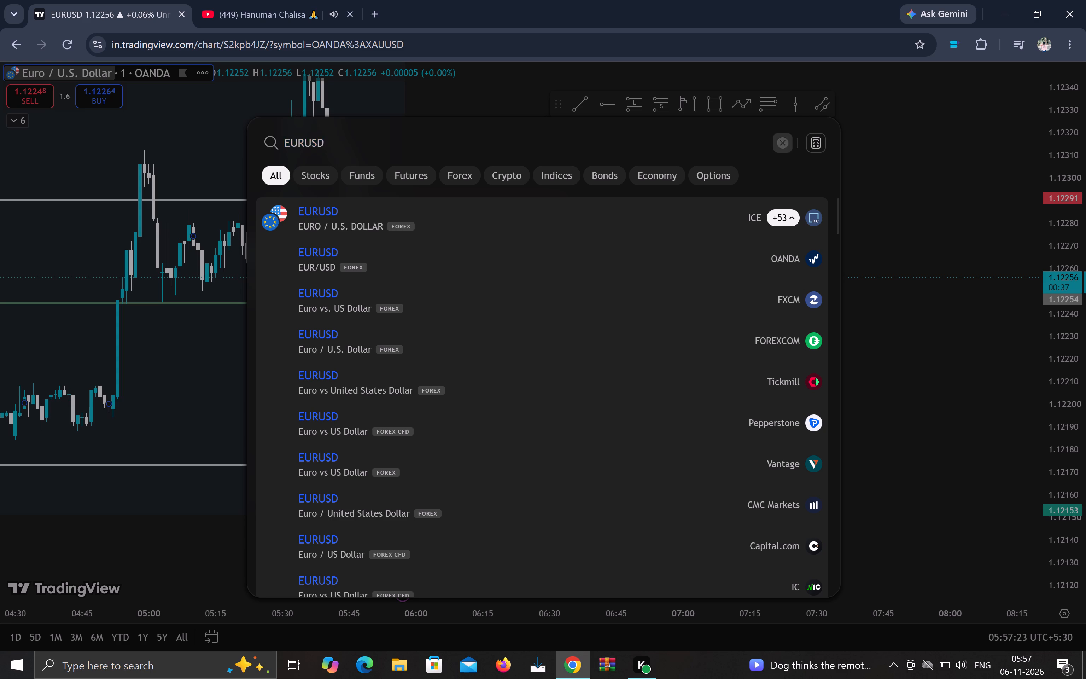
left_click(619, 347)
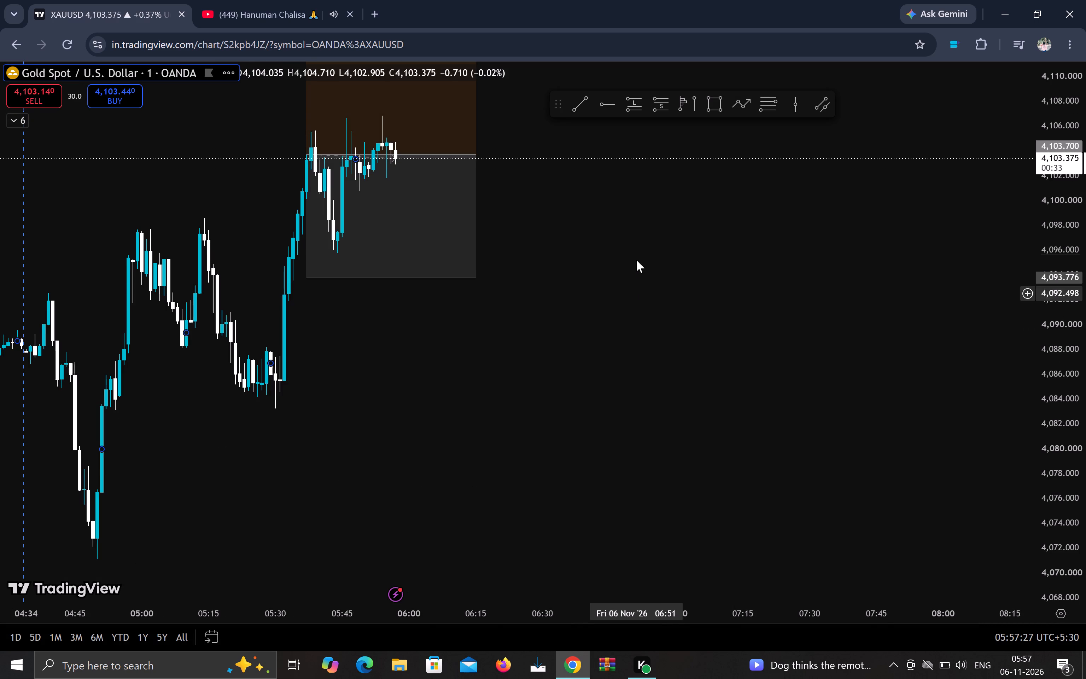
Extend the XAUUSD long position's width forward in time to about 06:53.
left_click_drag(636, 258, 730, 481)
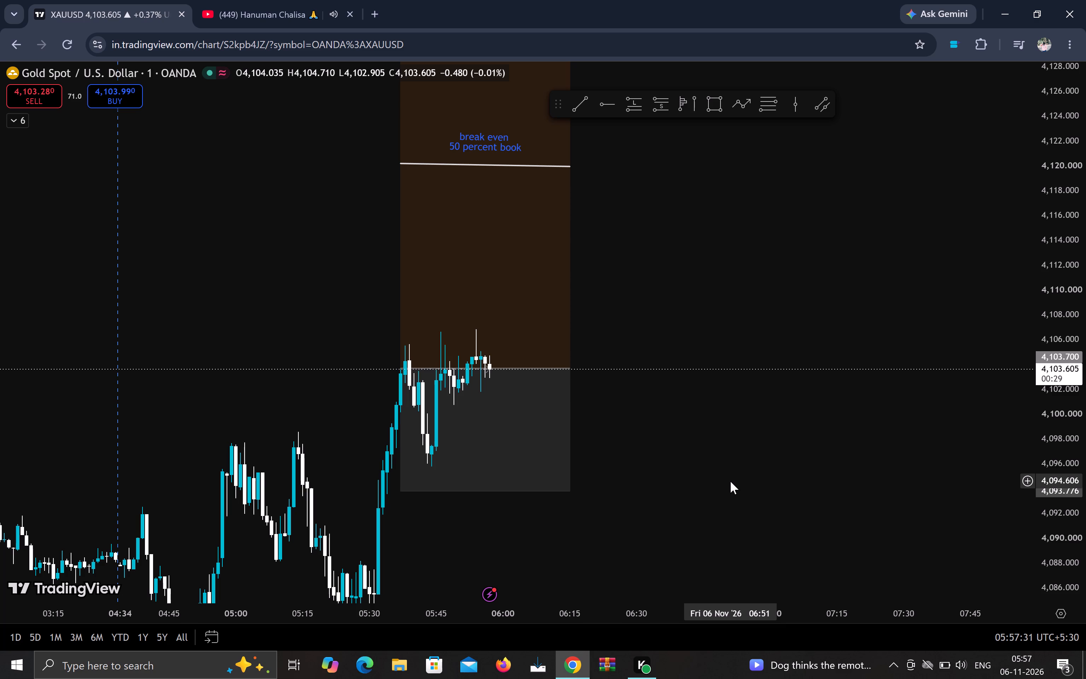
left_click_drag(675, 287, 677, 297)
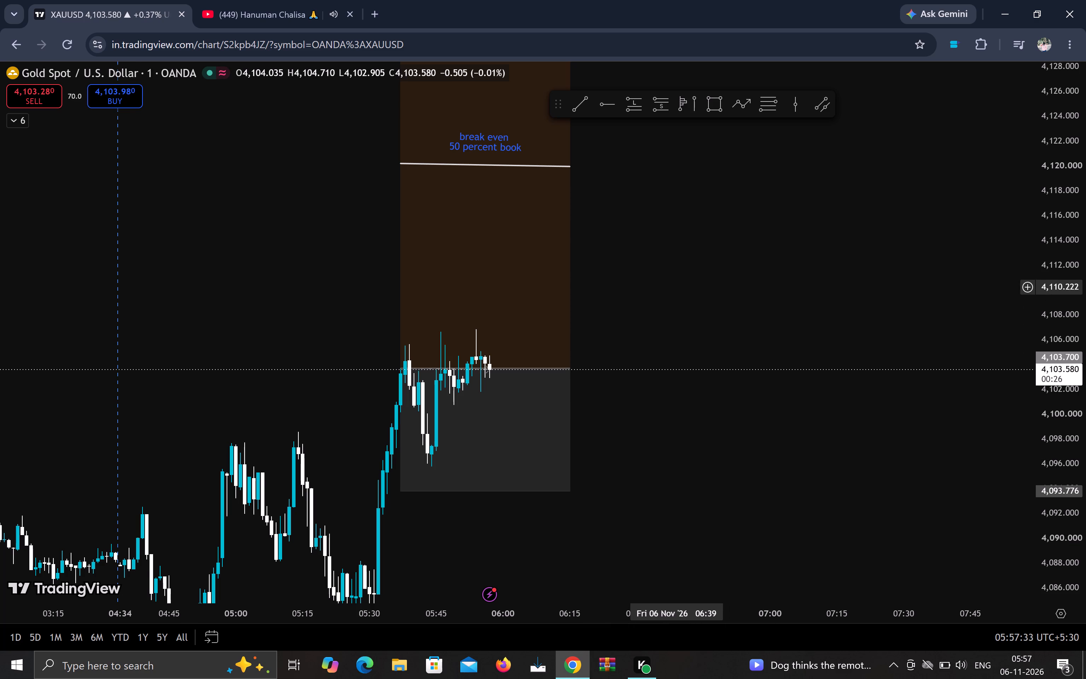
left_click_drag(677, 297, 701, 358)
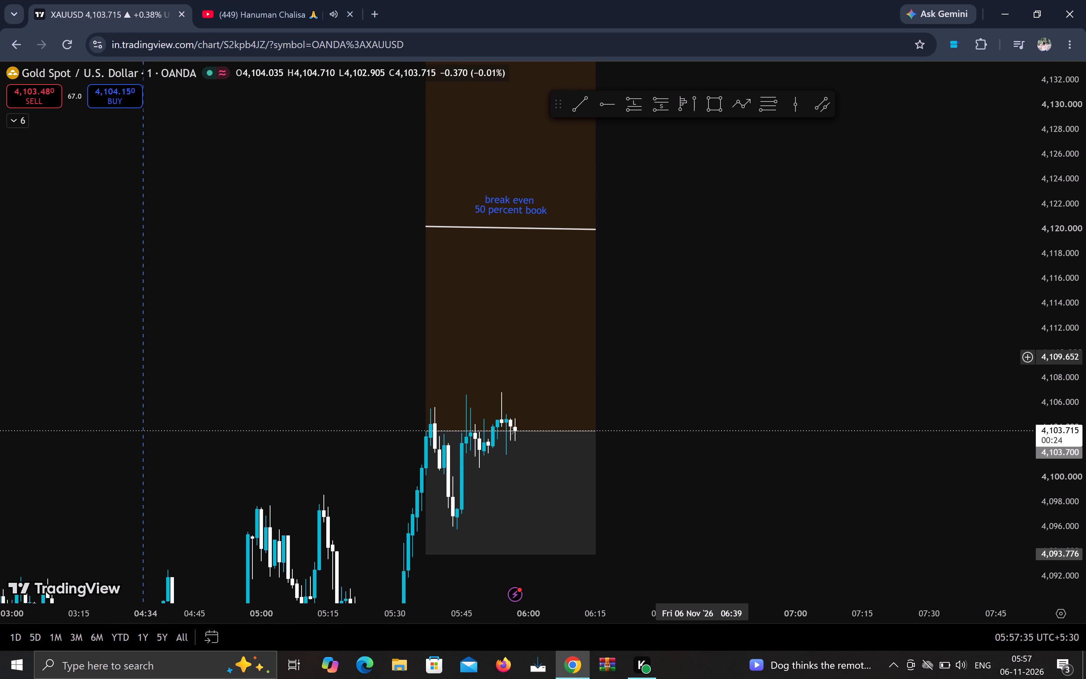
left_click_drag(701, 358, 693, 348)
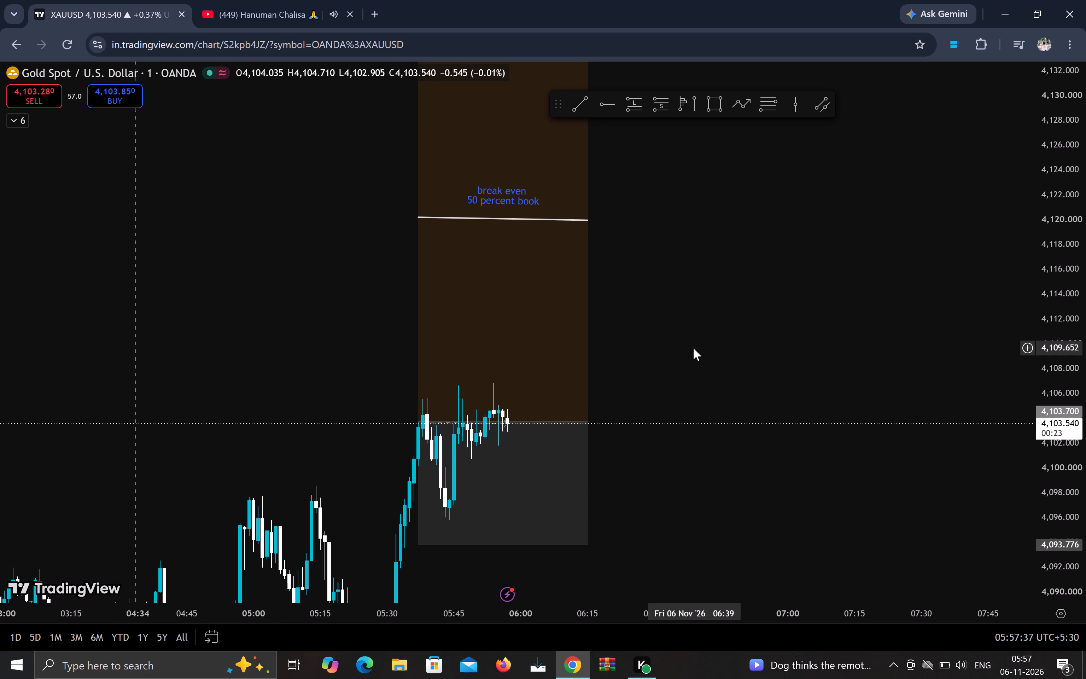
scroll(693, 348, "up", 3)
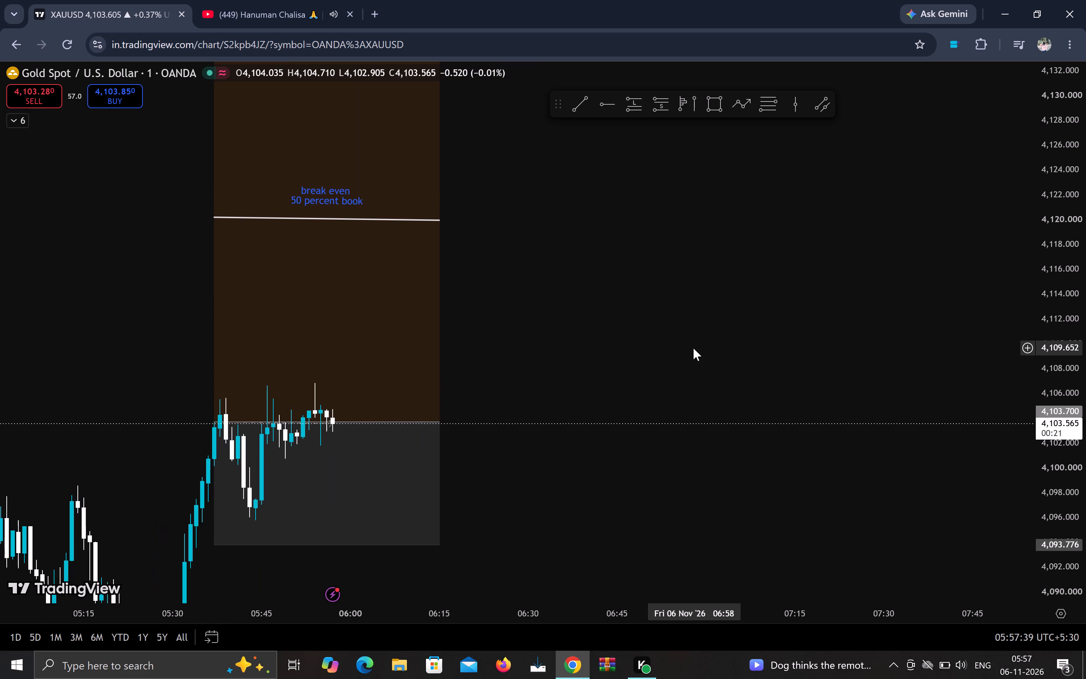
scroll(693, 348, "up", 1)
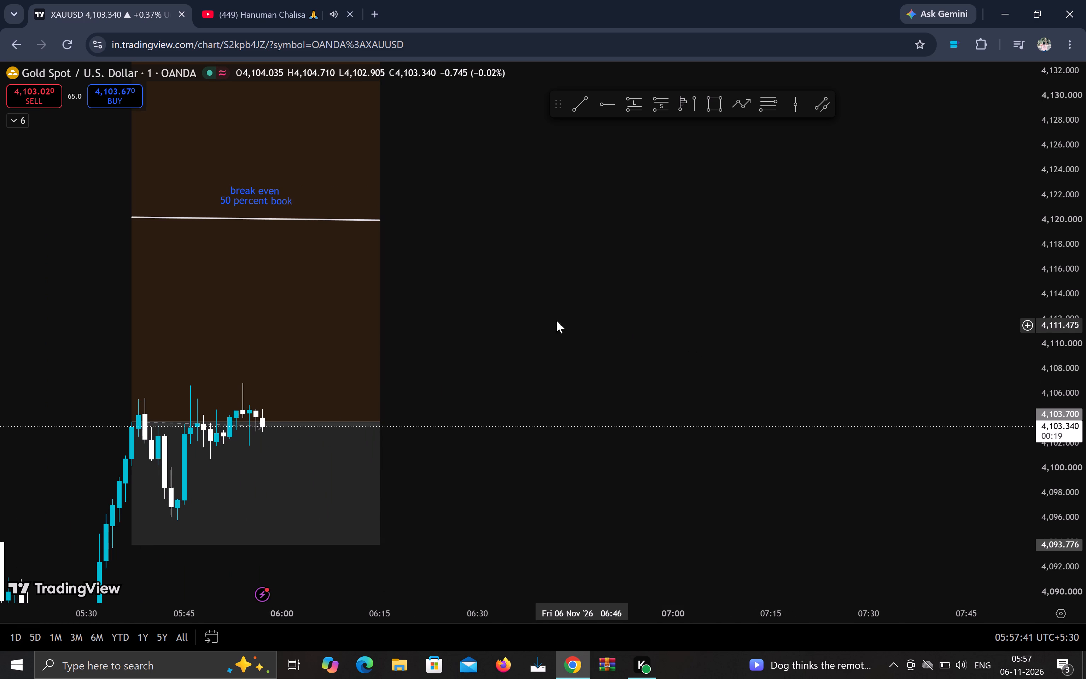
left_click_drag(546, 319, 782, 333)
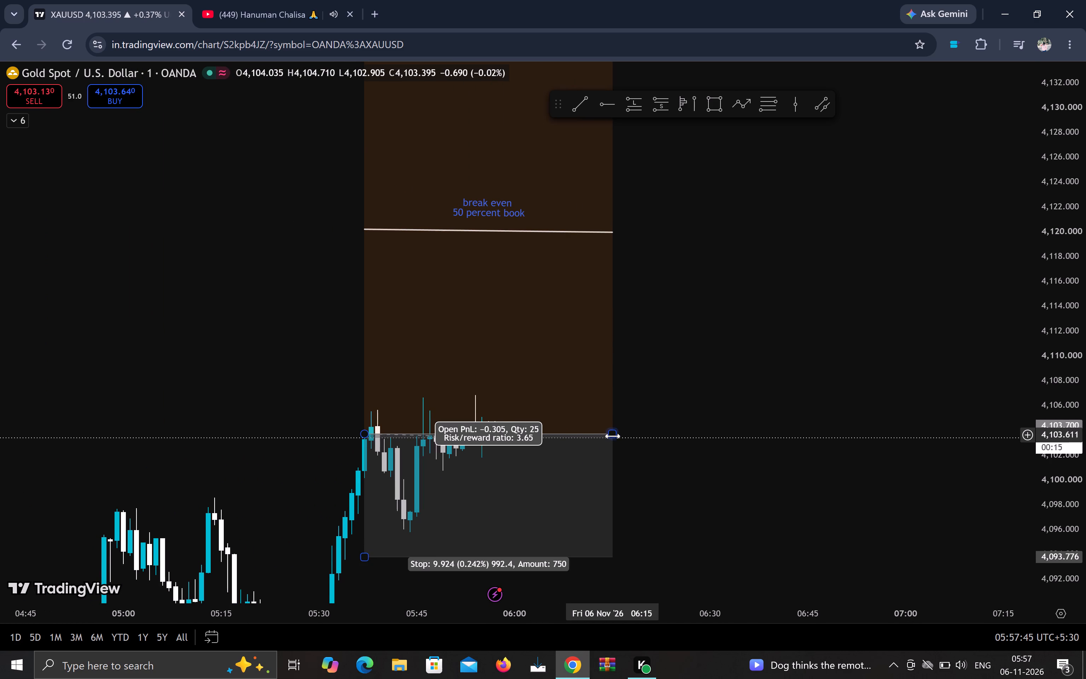
left_click_drag(613, 437, 862, 445)
left_click(982, 287)
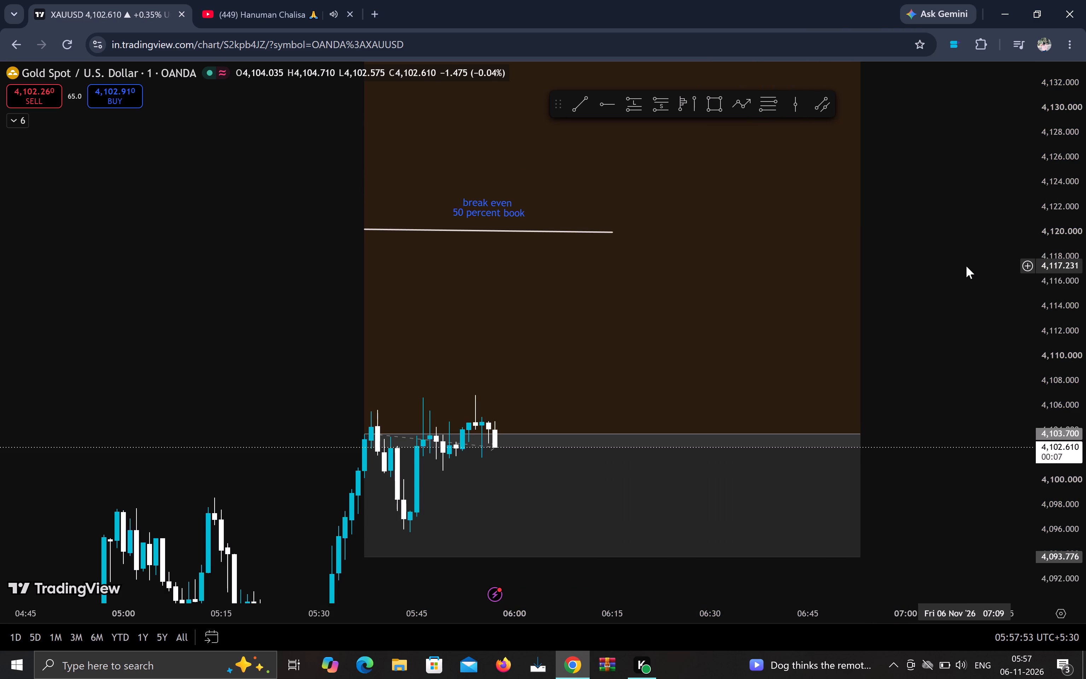
Add a price alert on XAUUSD at 4,093.694, next to the long position's stop level.
left_click_drag(966, 268, 923, 310)
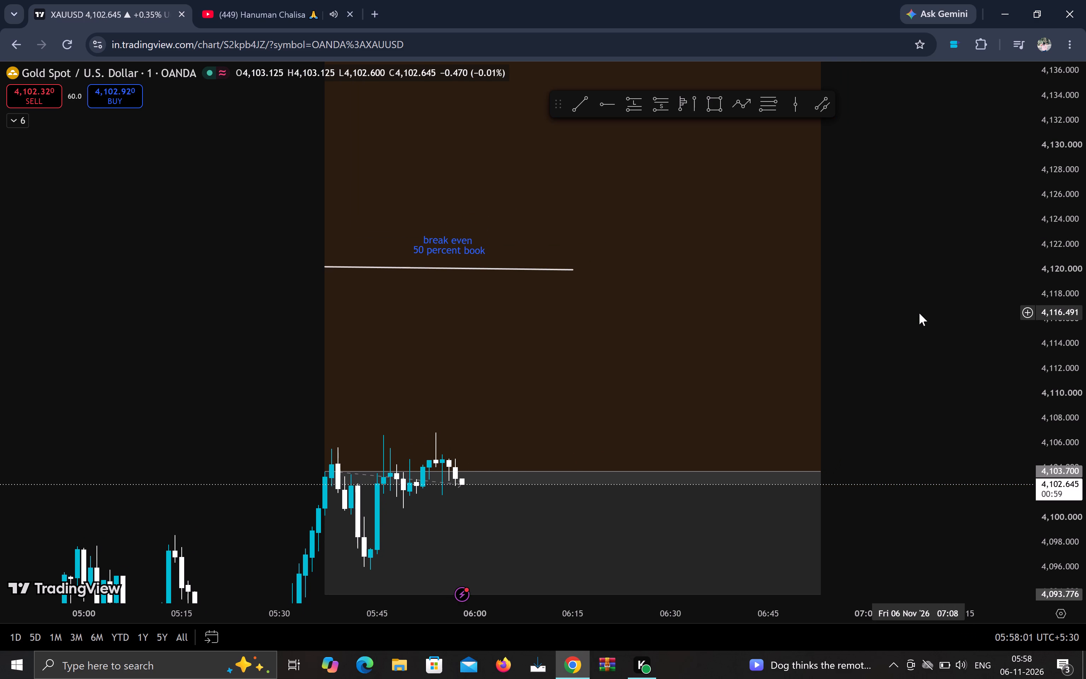
left_click_drag(917, 314, 899, 299)
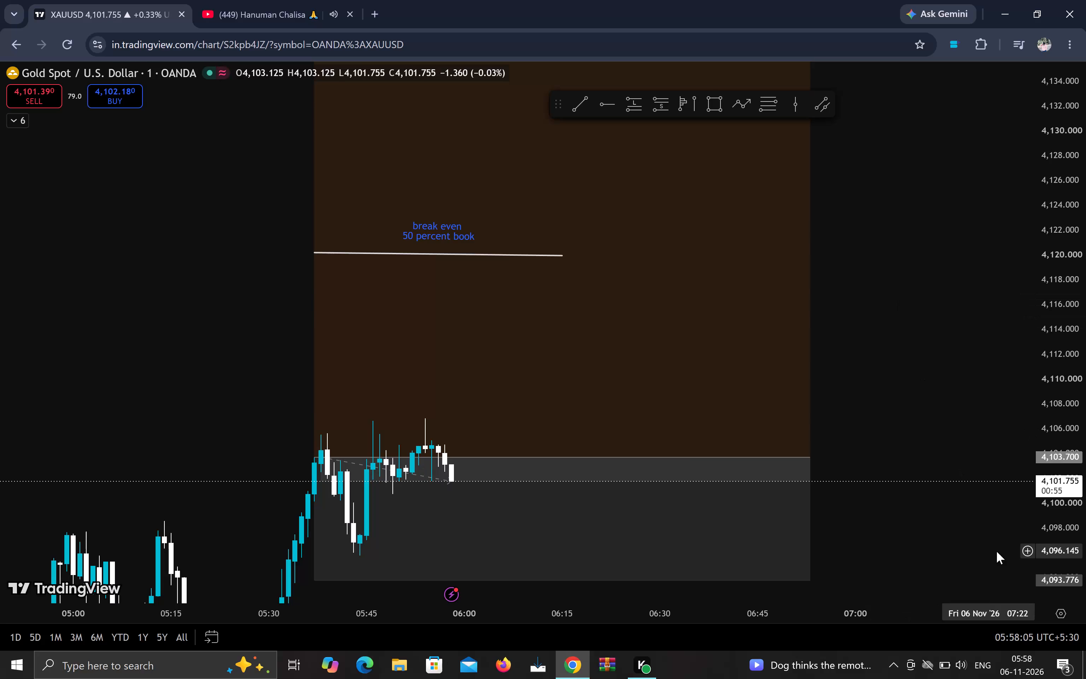
left_click(1028, 581)
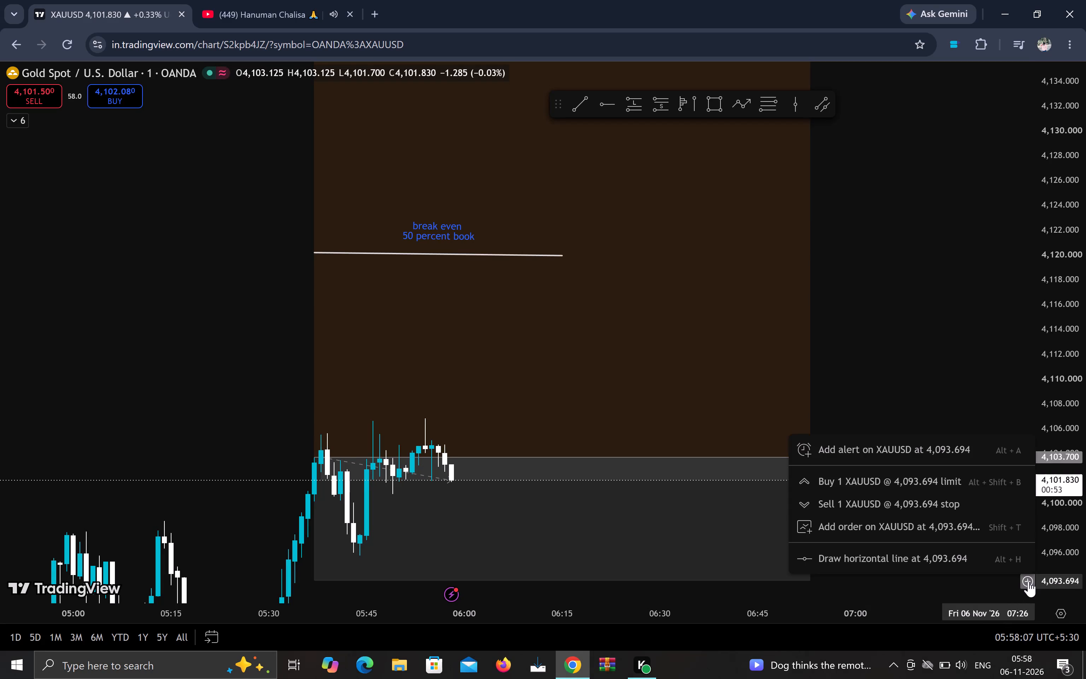
left_click(965, 456)
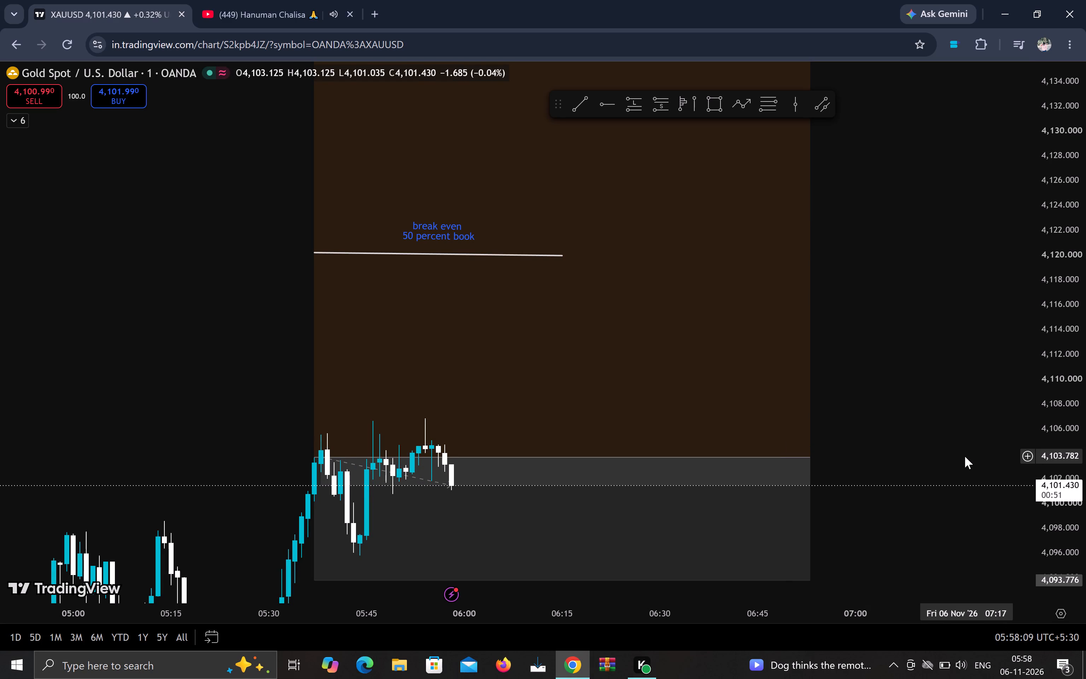
left_click_drag(919, 532, 927, 428)
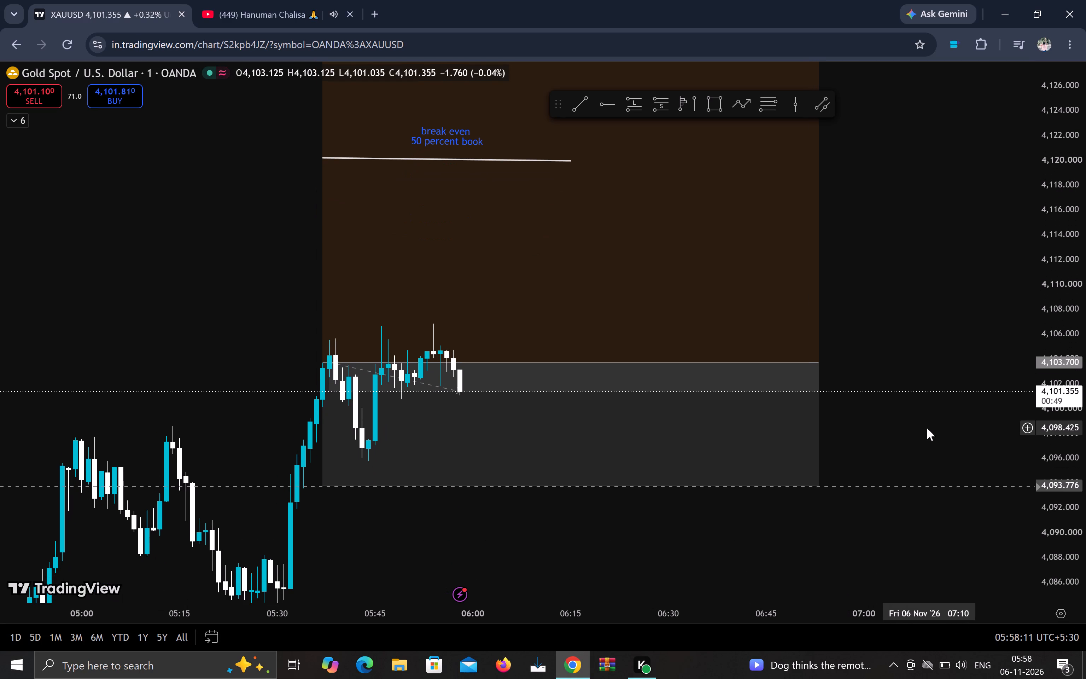
Switch to the YouTube tab and play the suggested "Namami Shamishan" mantra video.
left_click(248, 0)
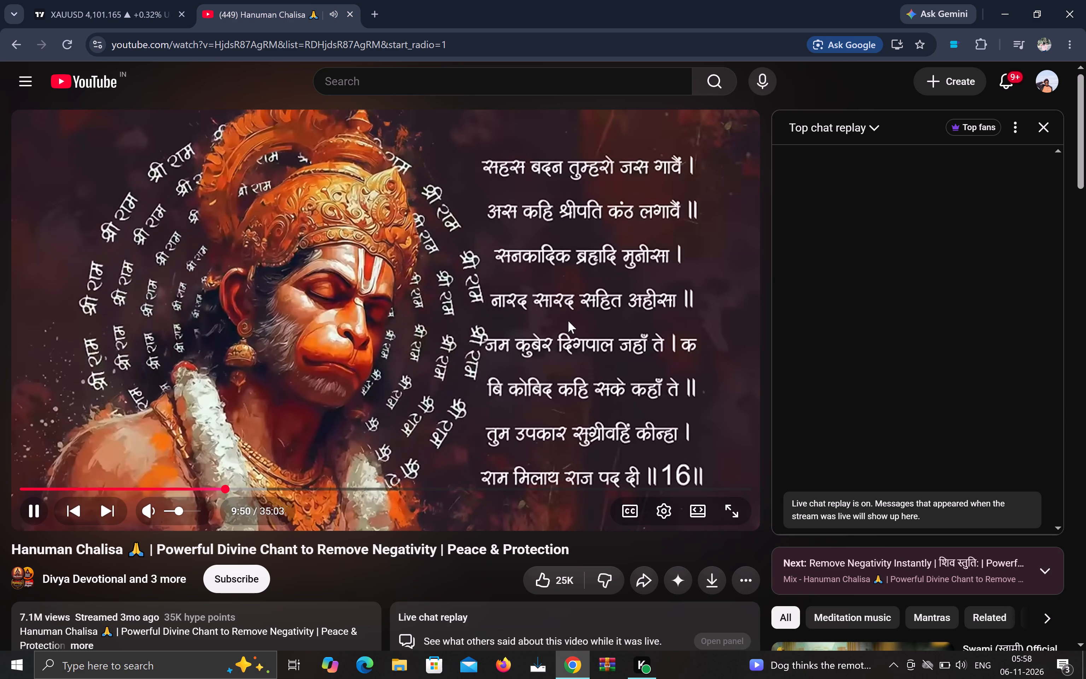
scroll(768, 277, "down", 6)
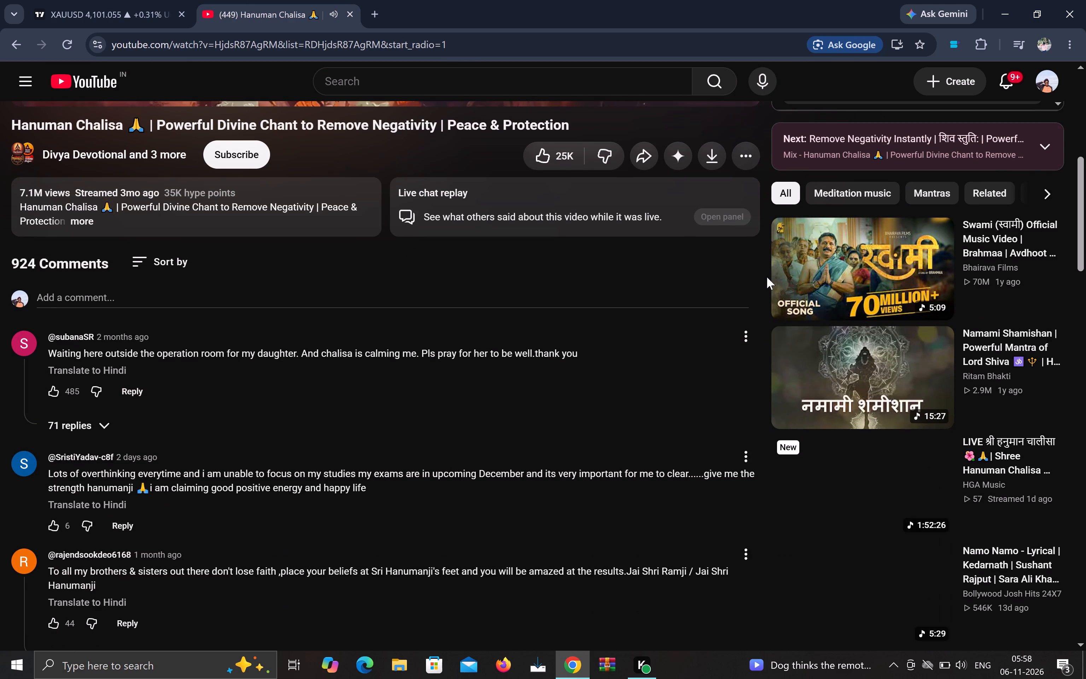
left_click(892, 373)
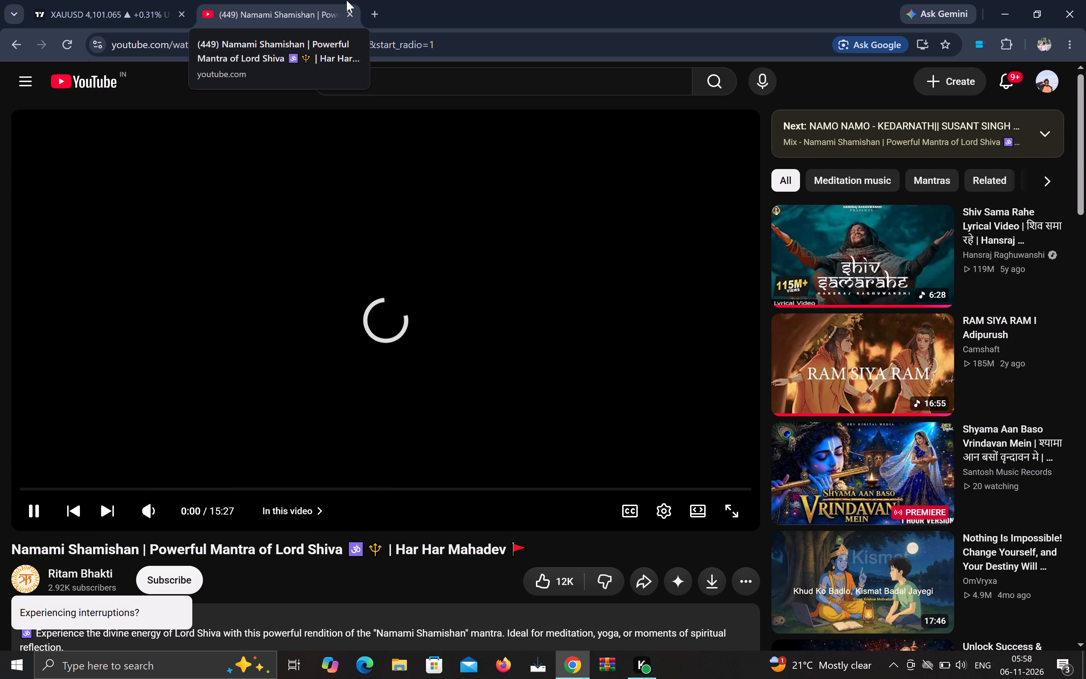
Return to the XAUUSD chart and review the full long position against the latest candles, briefly checking the mantra video's playback.
left_click(135, 0)
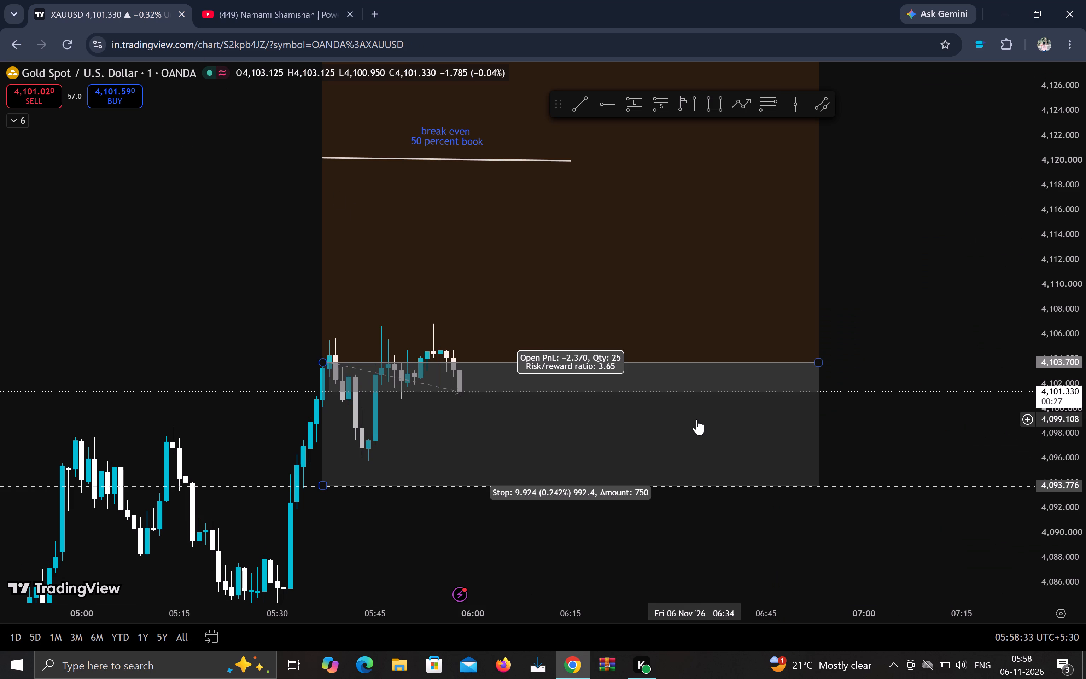
scroll(620, 515, "down", 4)
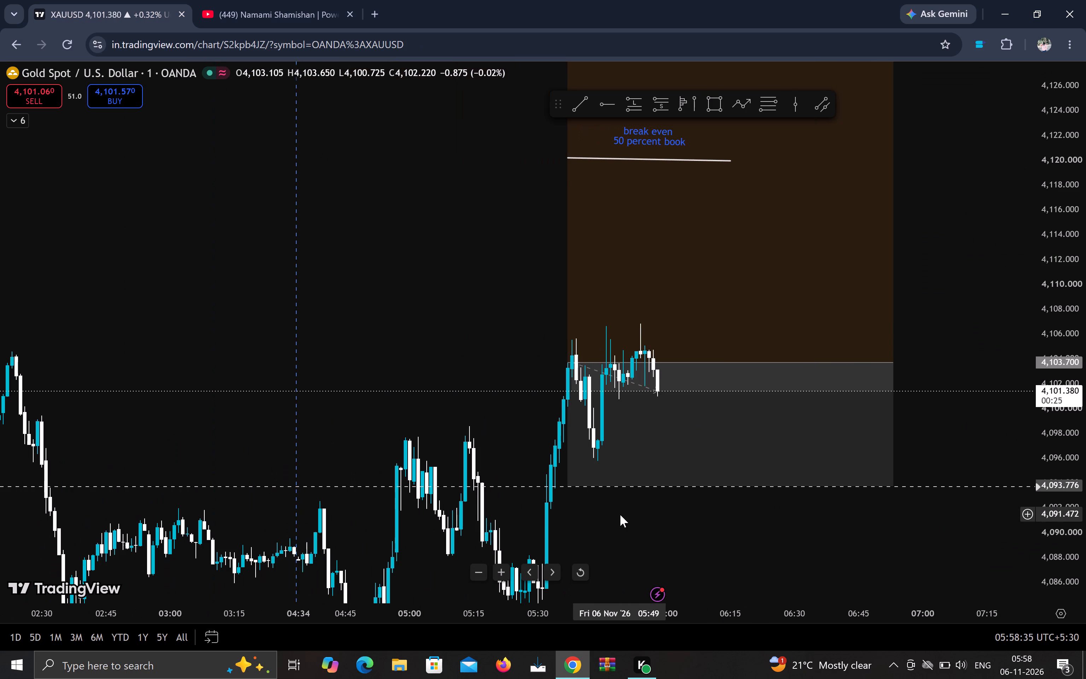
left_click_drag(507, 287, 428, 414)
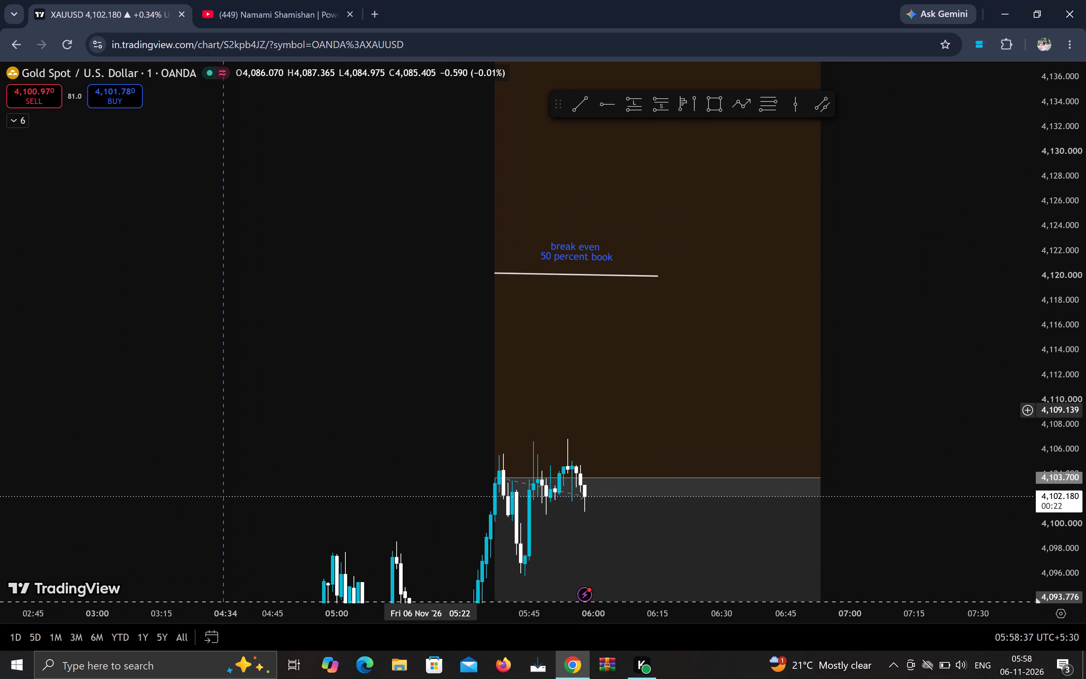
left_click_drag(428, 414, 409, 427)
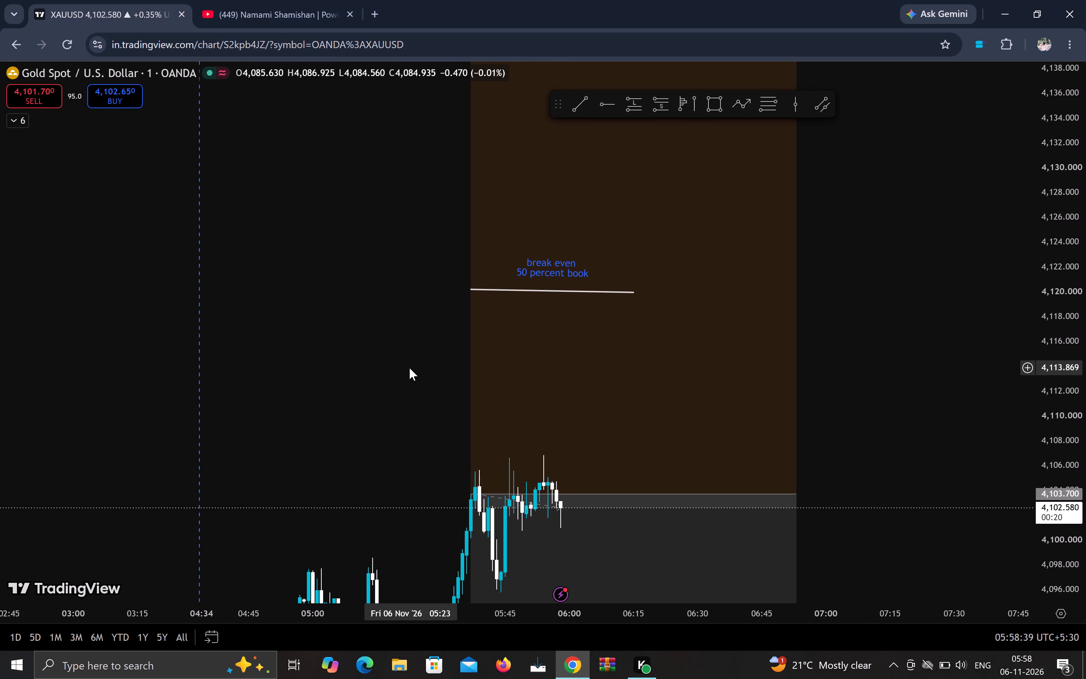
left_click_drag(409, 368, 410, 327)
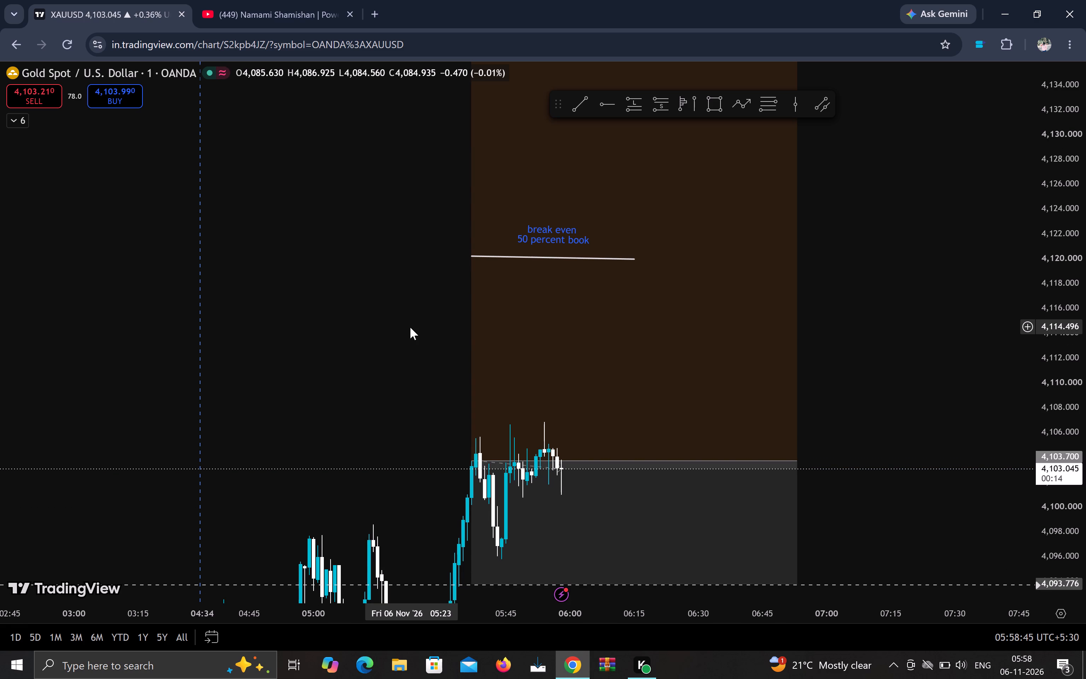
left_click(256, 0)
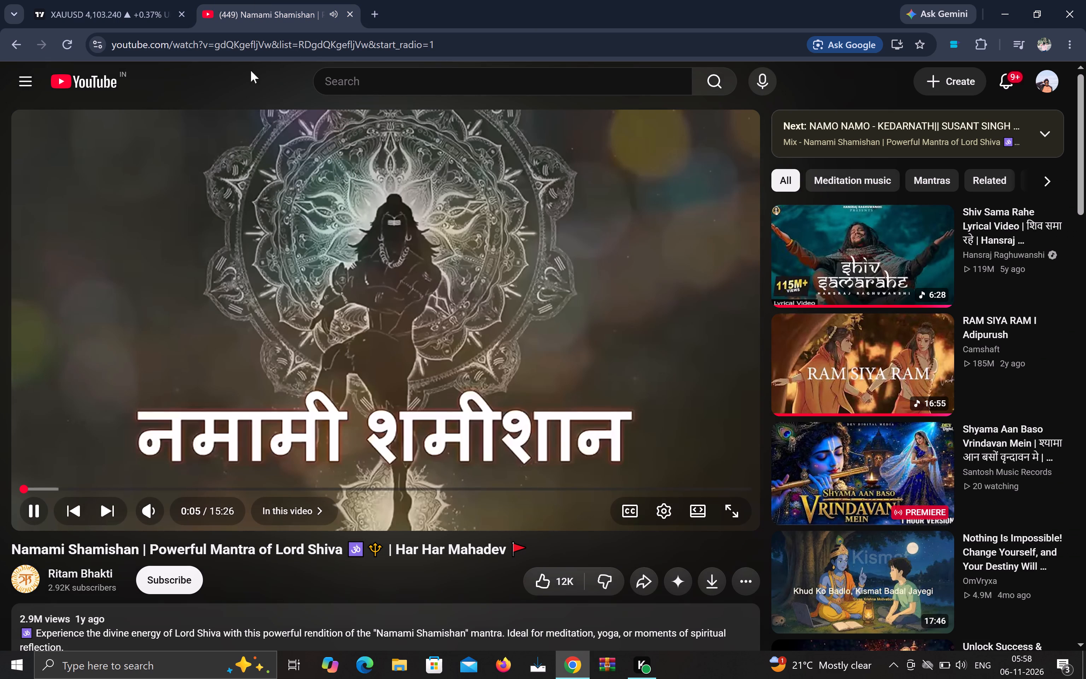
left_click(151, 11)
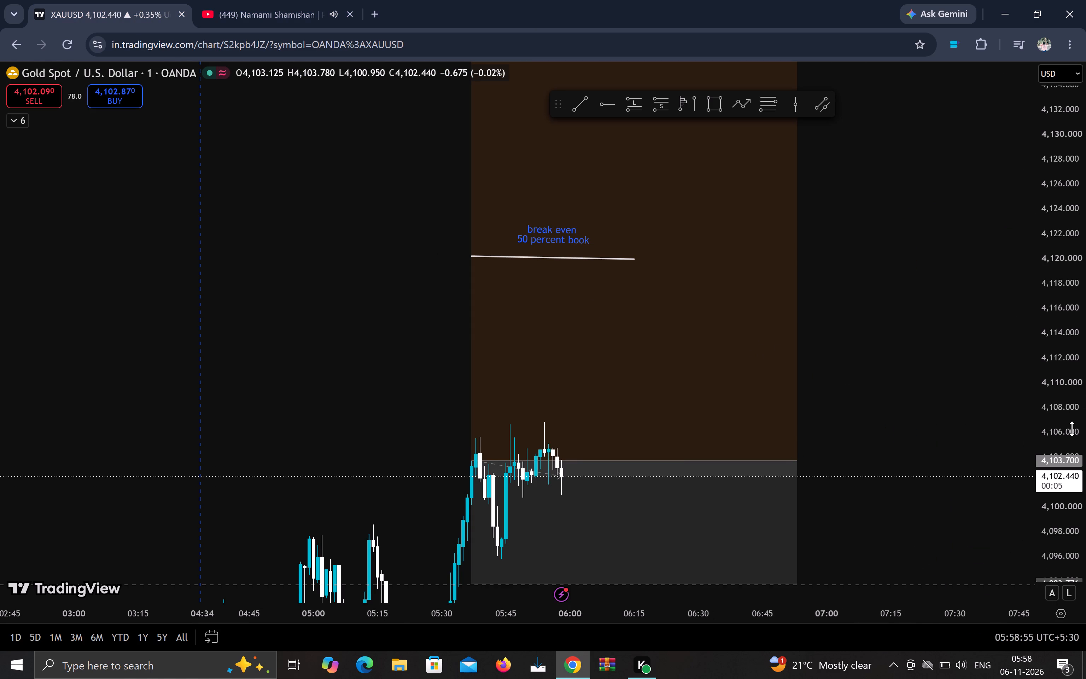
scroll(1072, 429, "up", 11)
scroll(1072, 429, "down", 20)
scroll(1072, 429, "down", 4)
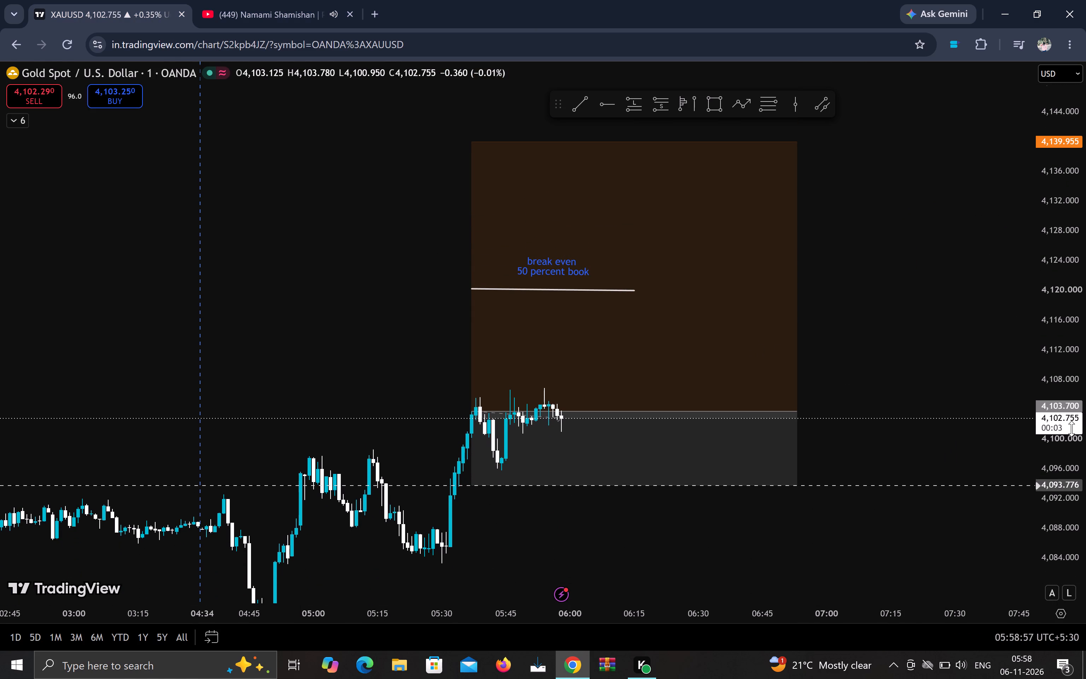
Put the browser in full screen and bring back the chart's hidden toolbars.
left_click(1064, 37)
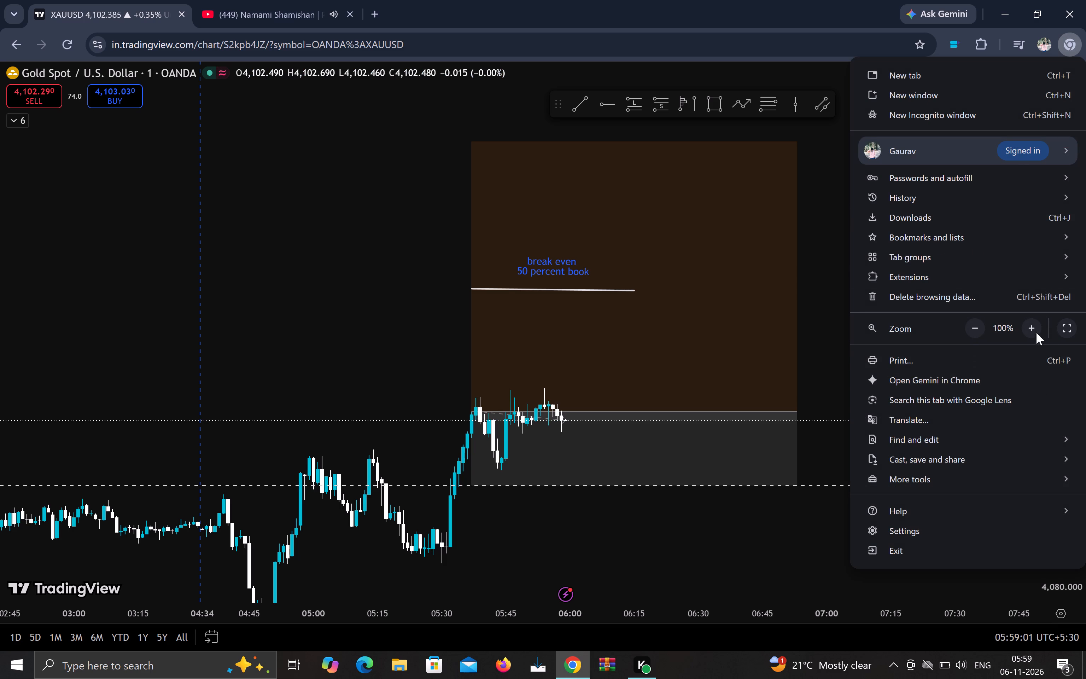
left_click(1067, 326)
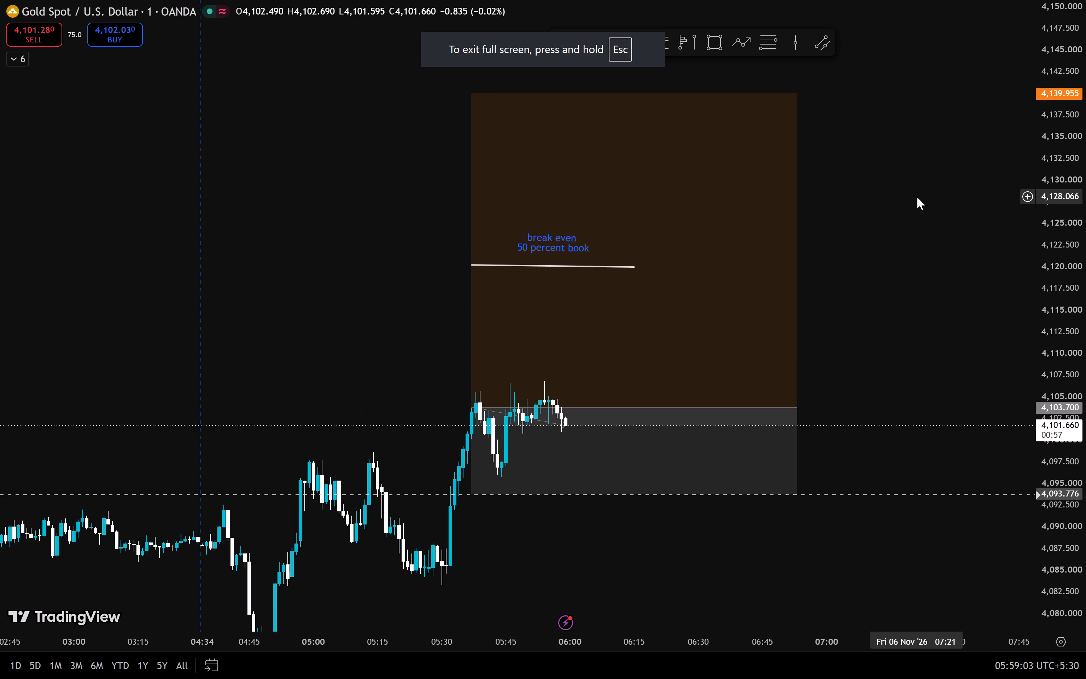
key("Escape")
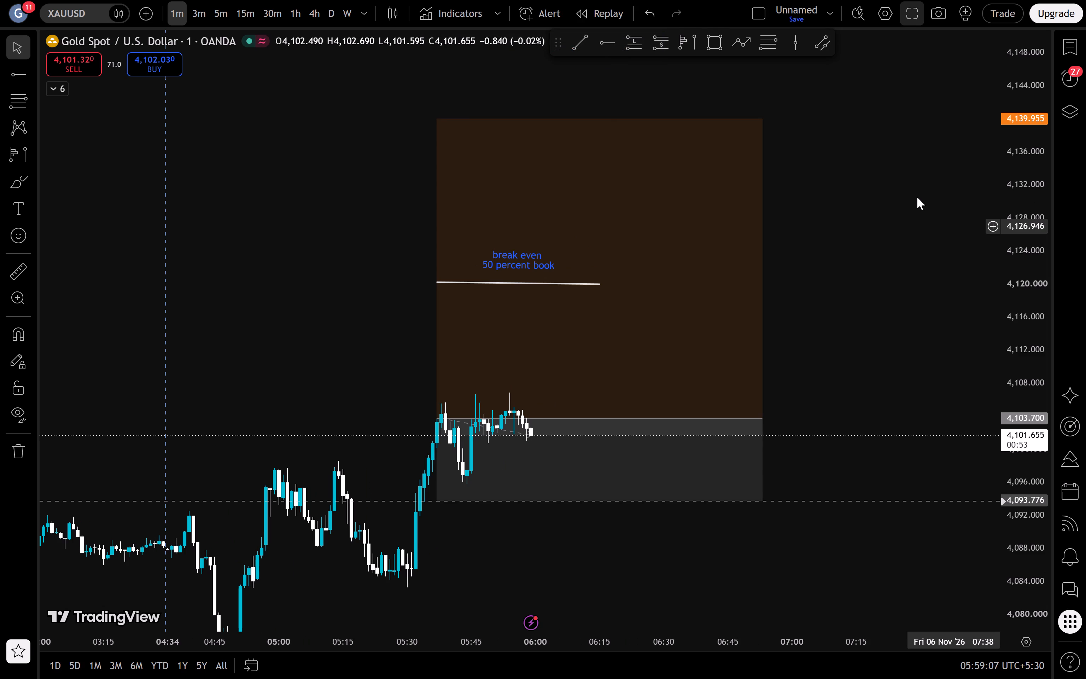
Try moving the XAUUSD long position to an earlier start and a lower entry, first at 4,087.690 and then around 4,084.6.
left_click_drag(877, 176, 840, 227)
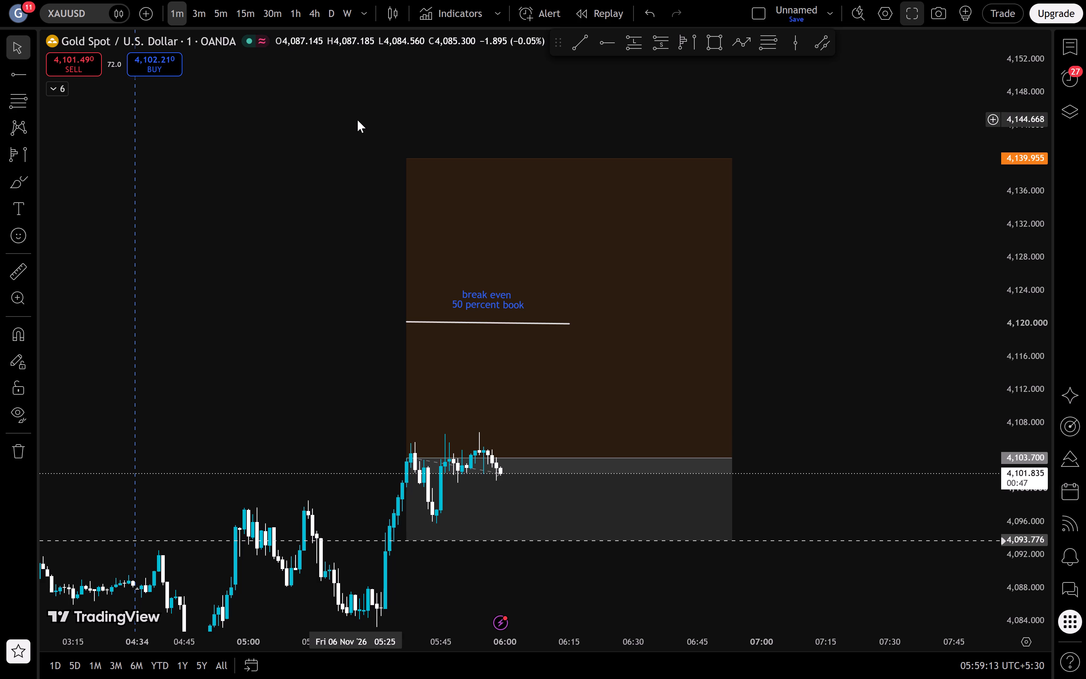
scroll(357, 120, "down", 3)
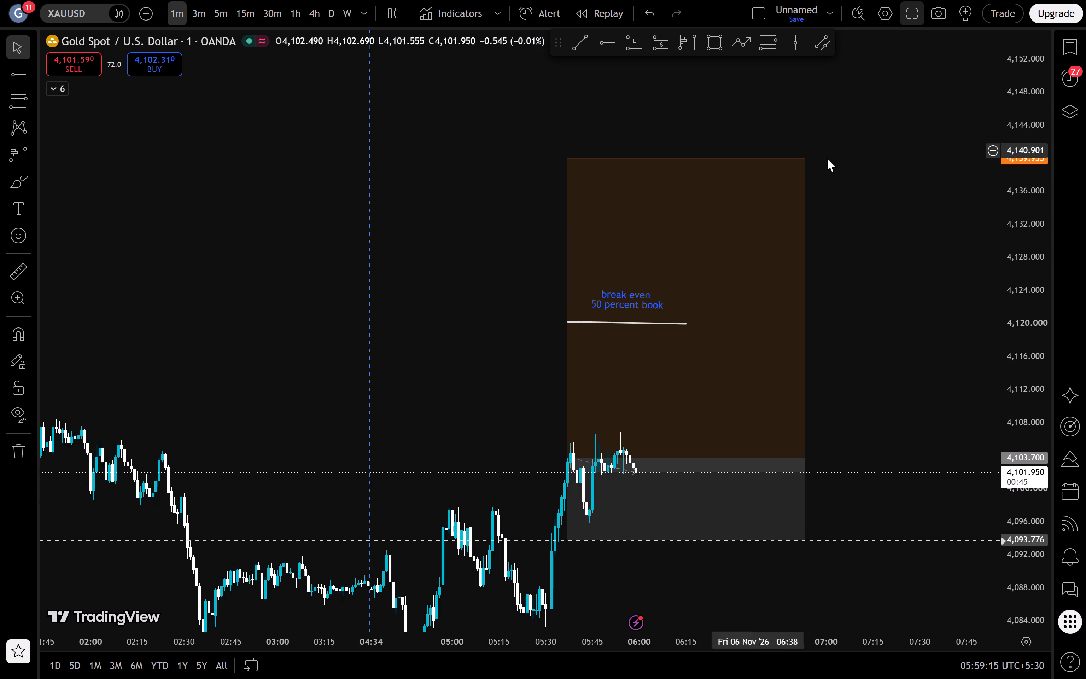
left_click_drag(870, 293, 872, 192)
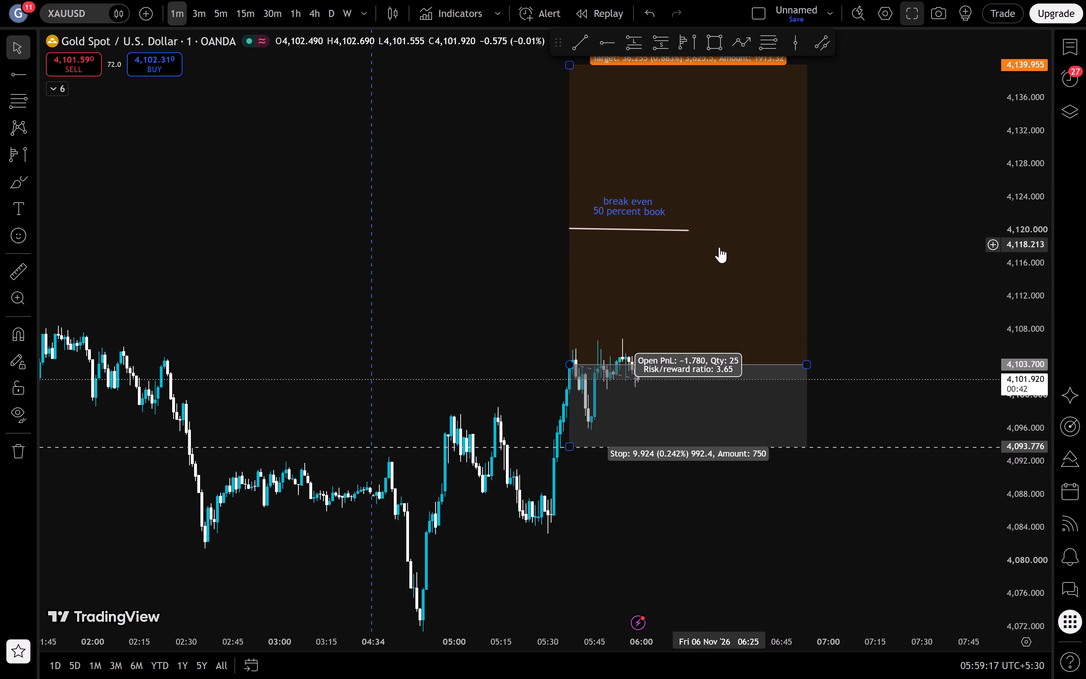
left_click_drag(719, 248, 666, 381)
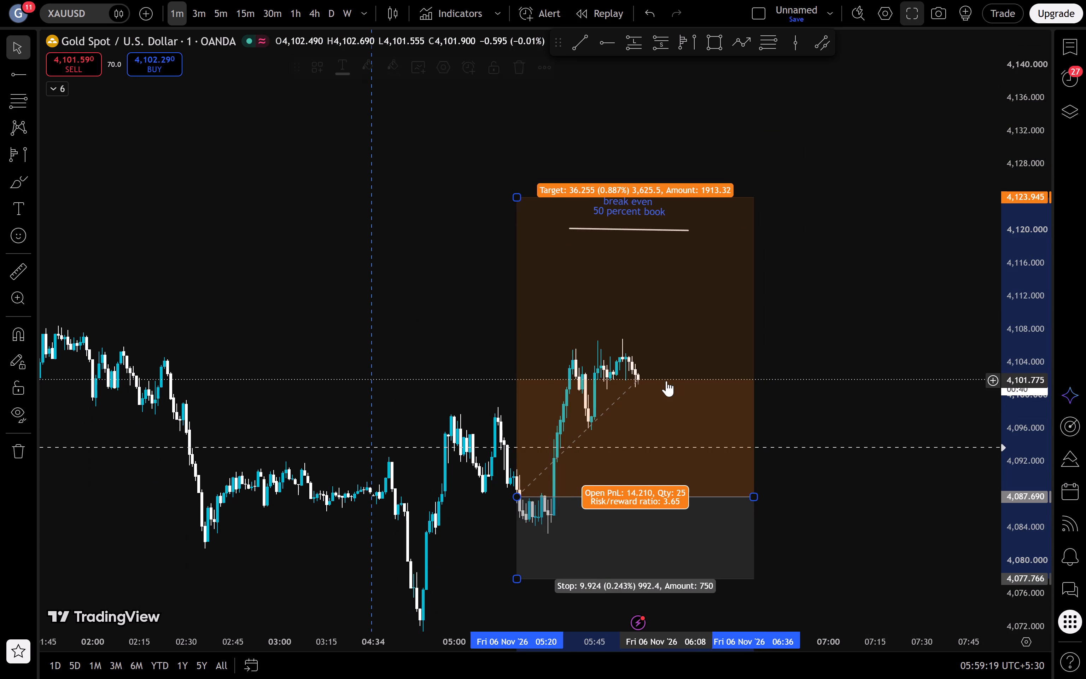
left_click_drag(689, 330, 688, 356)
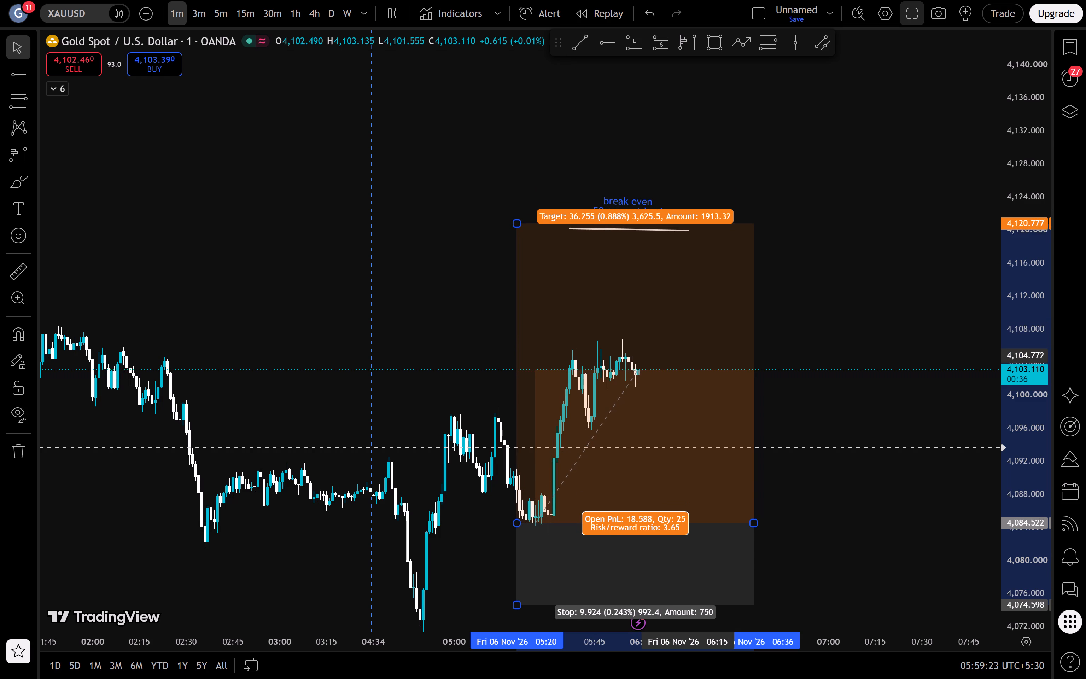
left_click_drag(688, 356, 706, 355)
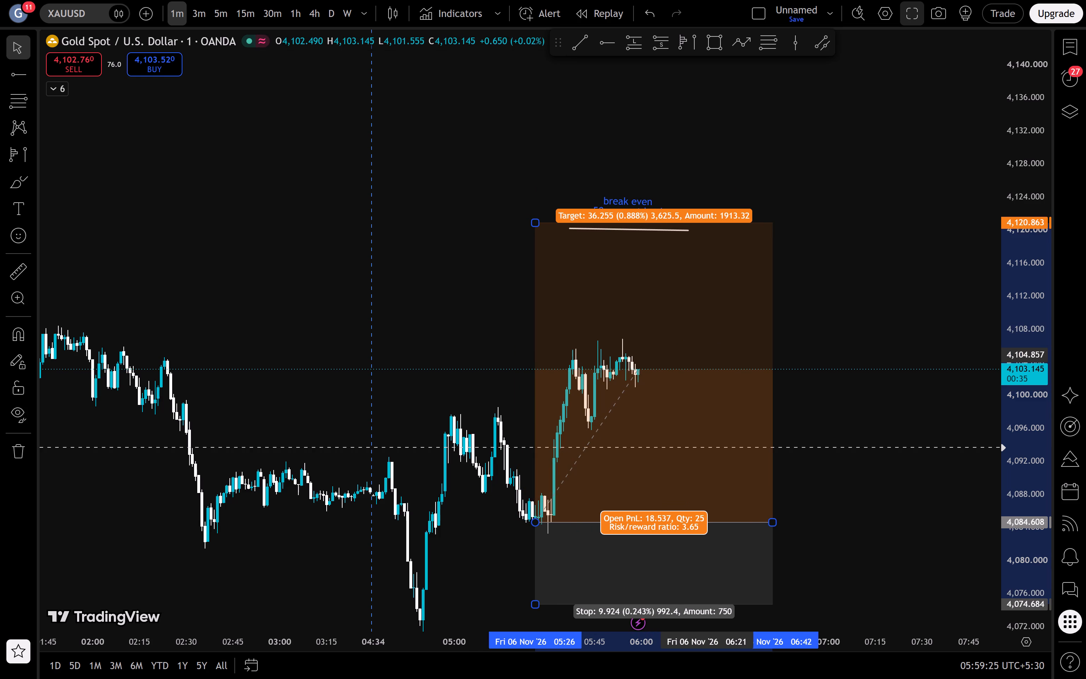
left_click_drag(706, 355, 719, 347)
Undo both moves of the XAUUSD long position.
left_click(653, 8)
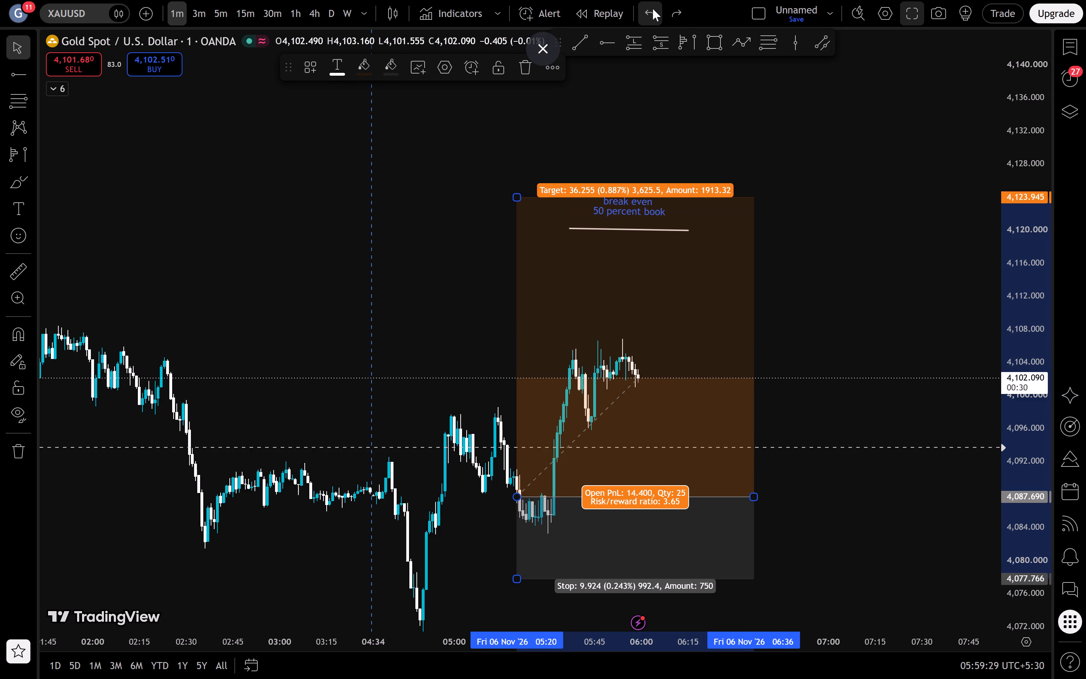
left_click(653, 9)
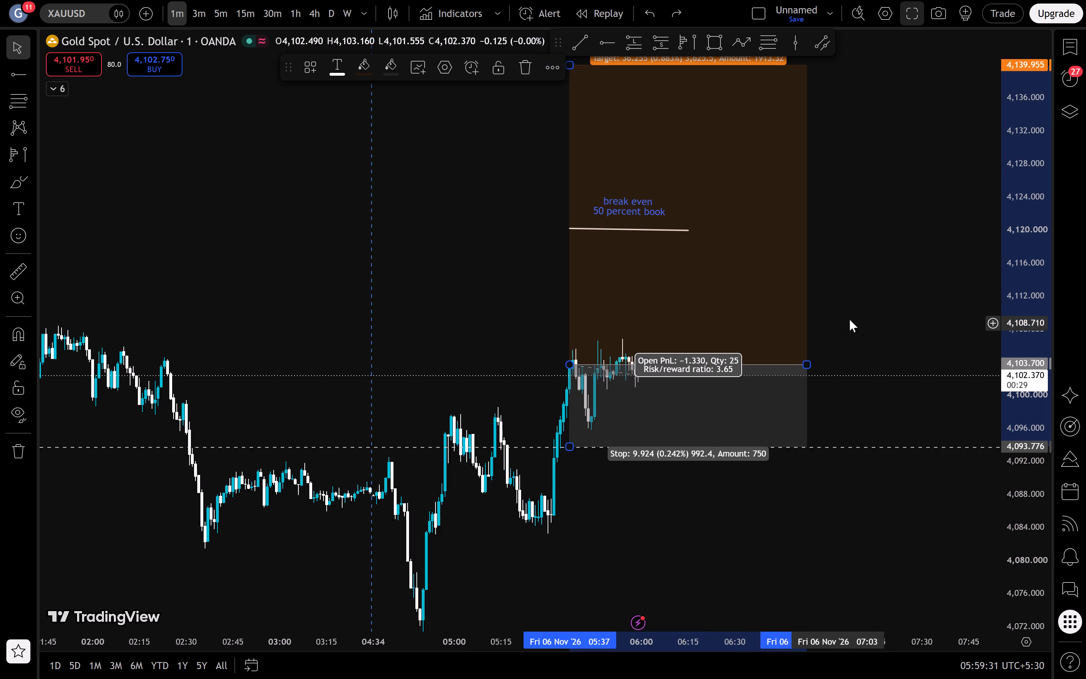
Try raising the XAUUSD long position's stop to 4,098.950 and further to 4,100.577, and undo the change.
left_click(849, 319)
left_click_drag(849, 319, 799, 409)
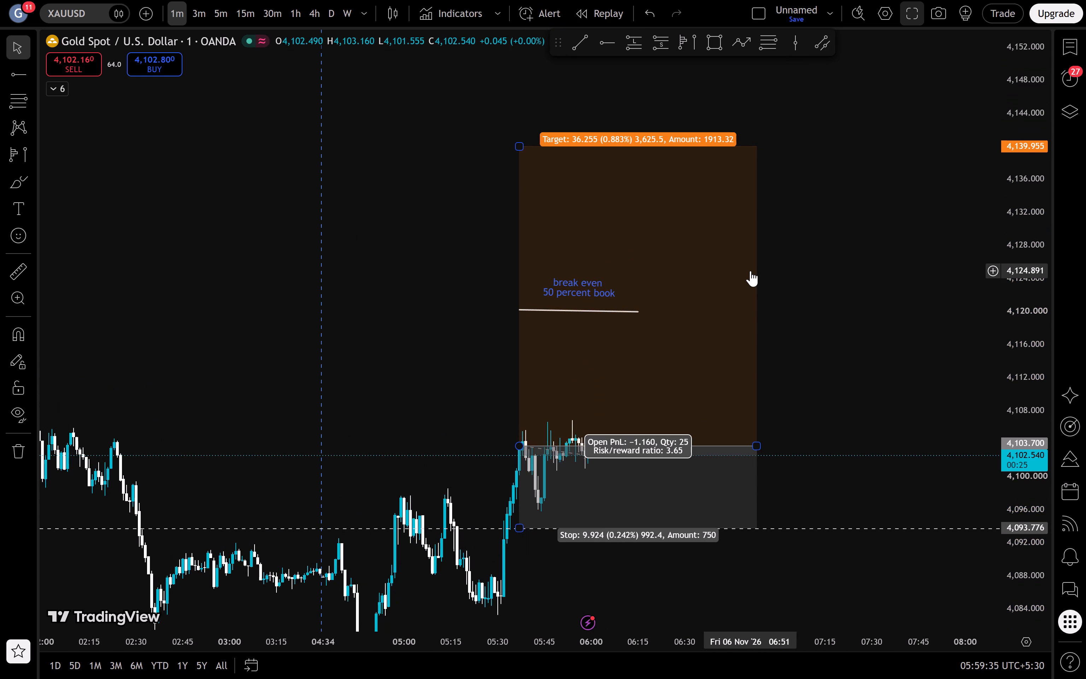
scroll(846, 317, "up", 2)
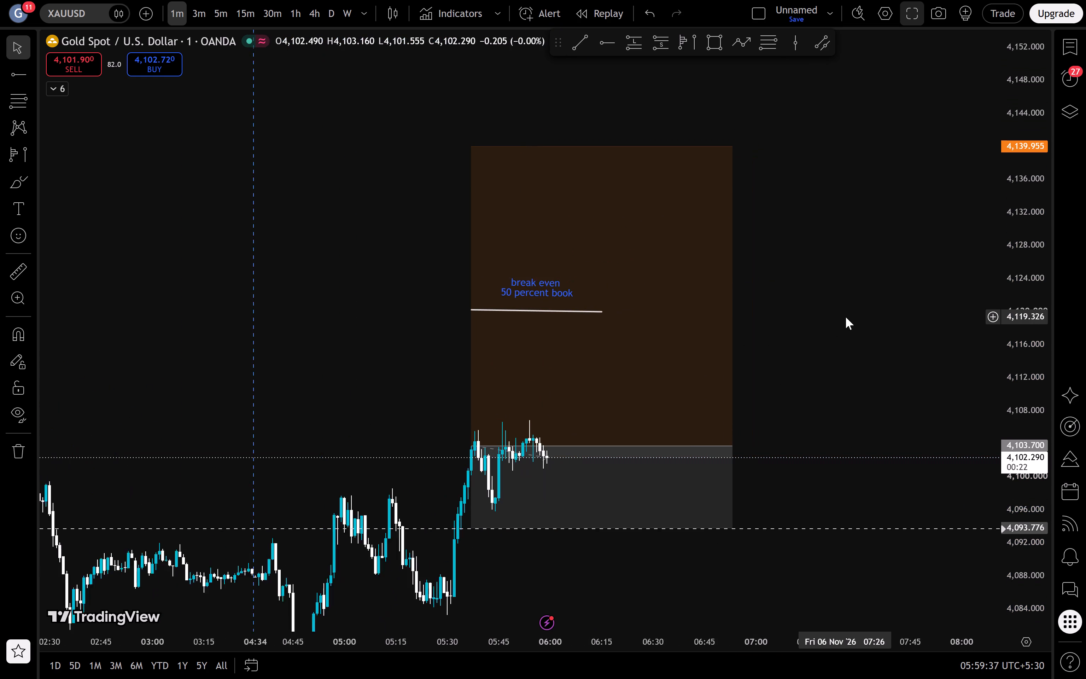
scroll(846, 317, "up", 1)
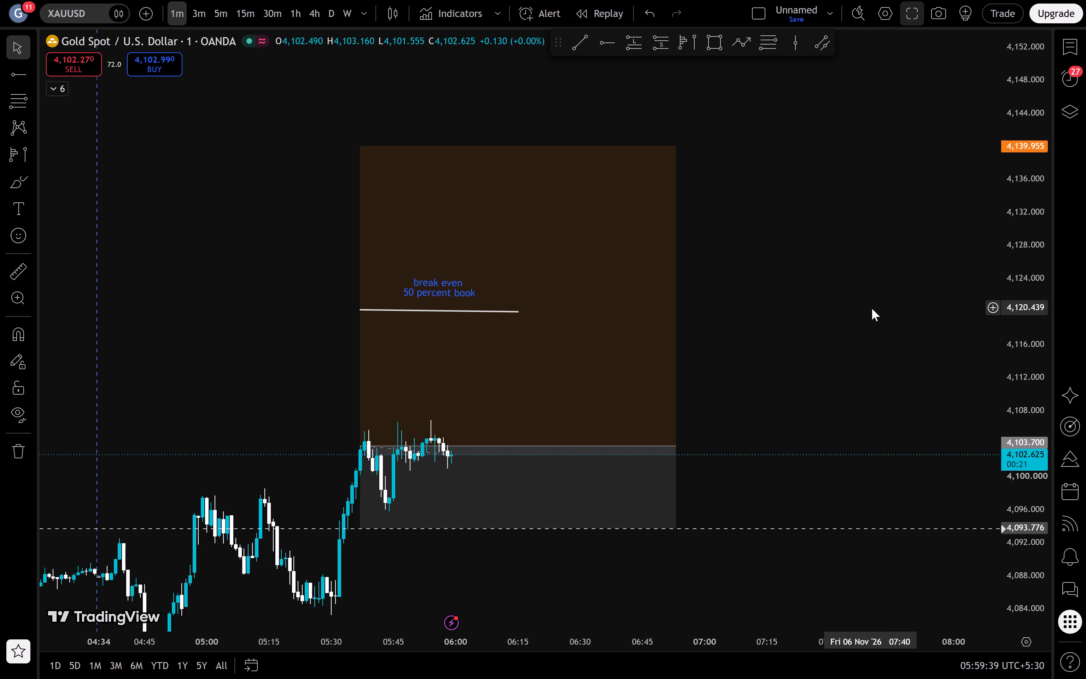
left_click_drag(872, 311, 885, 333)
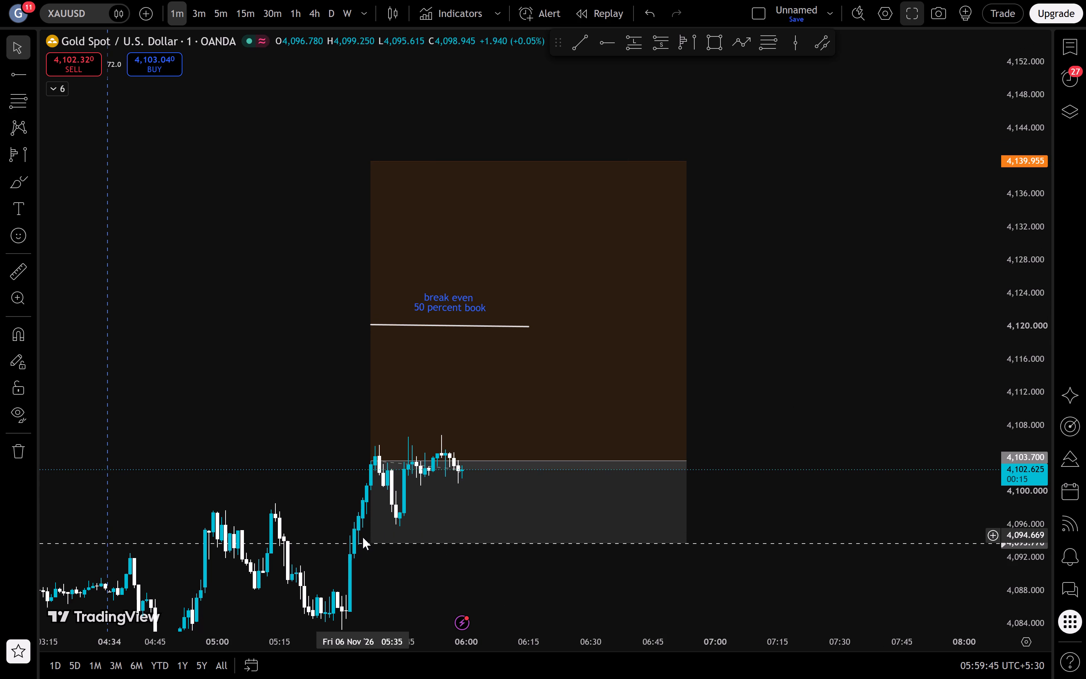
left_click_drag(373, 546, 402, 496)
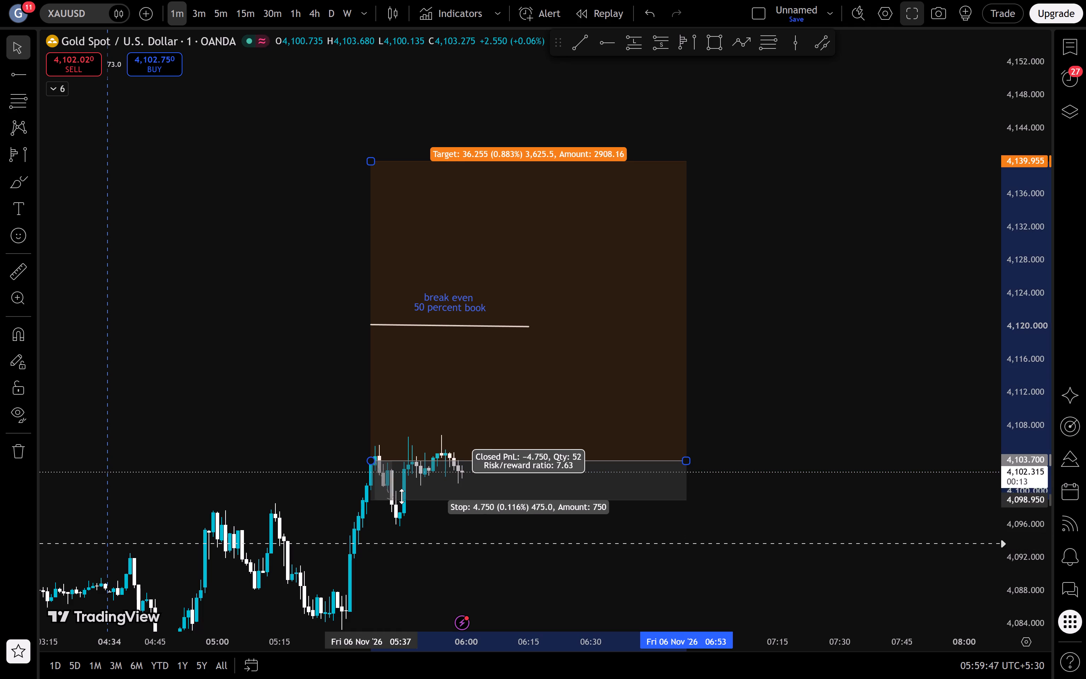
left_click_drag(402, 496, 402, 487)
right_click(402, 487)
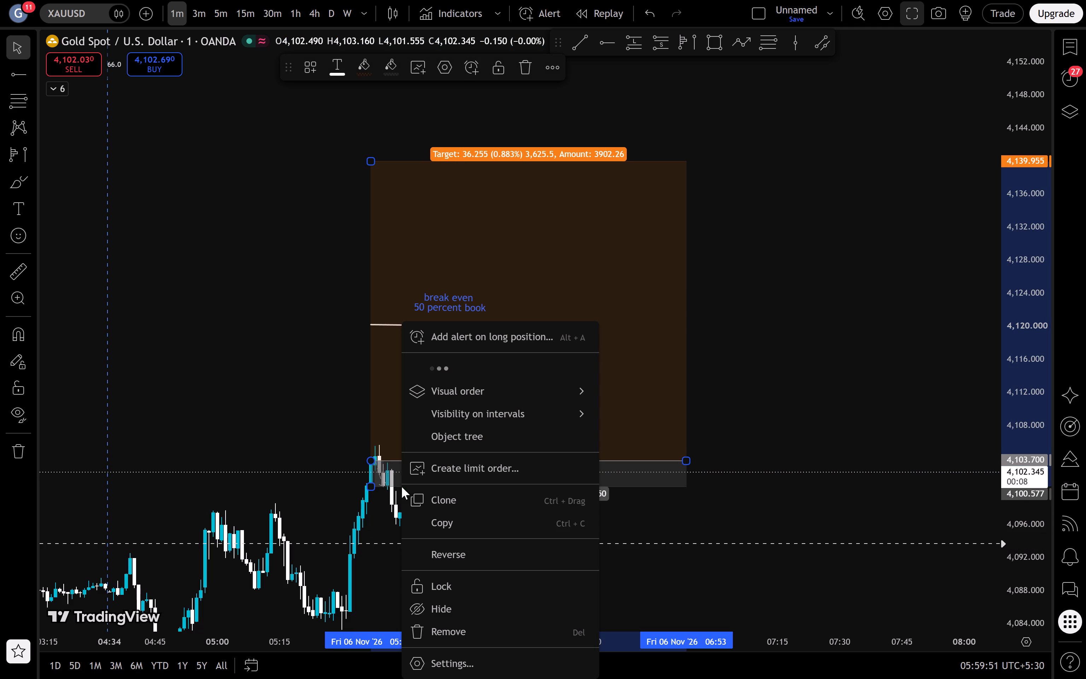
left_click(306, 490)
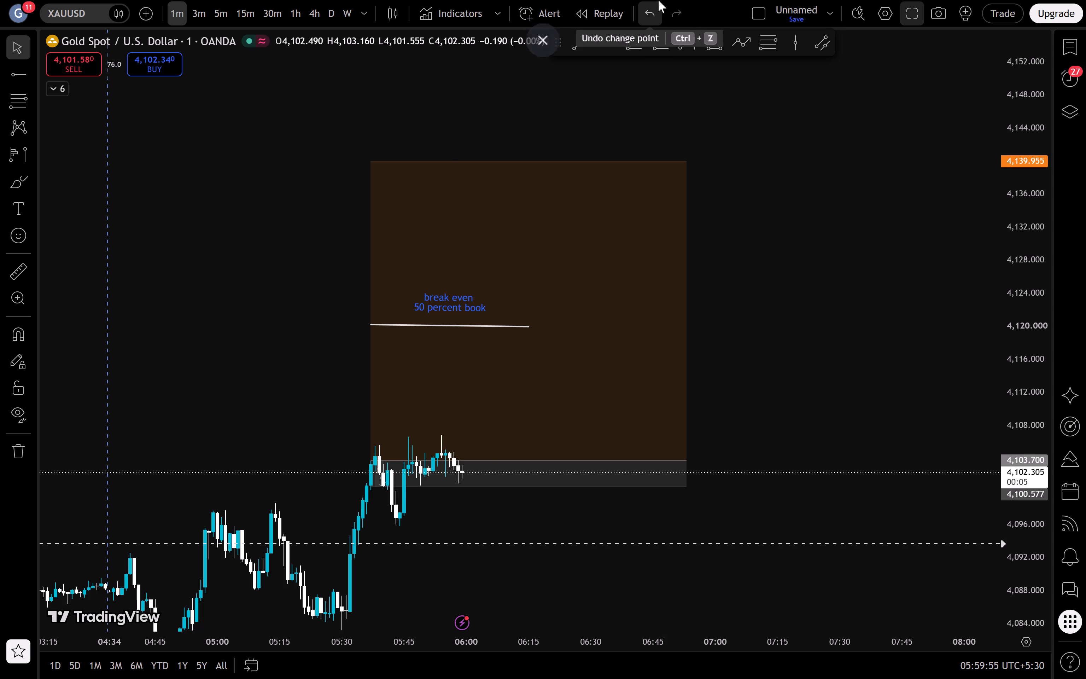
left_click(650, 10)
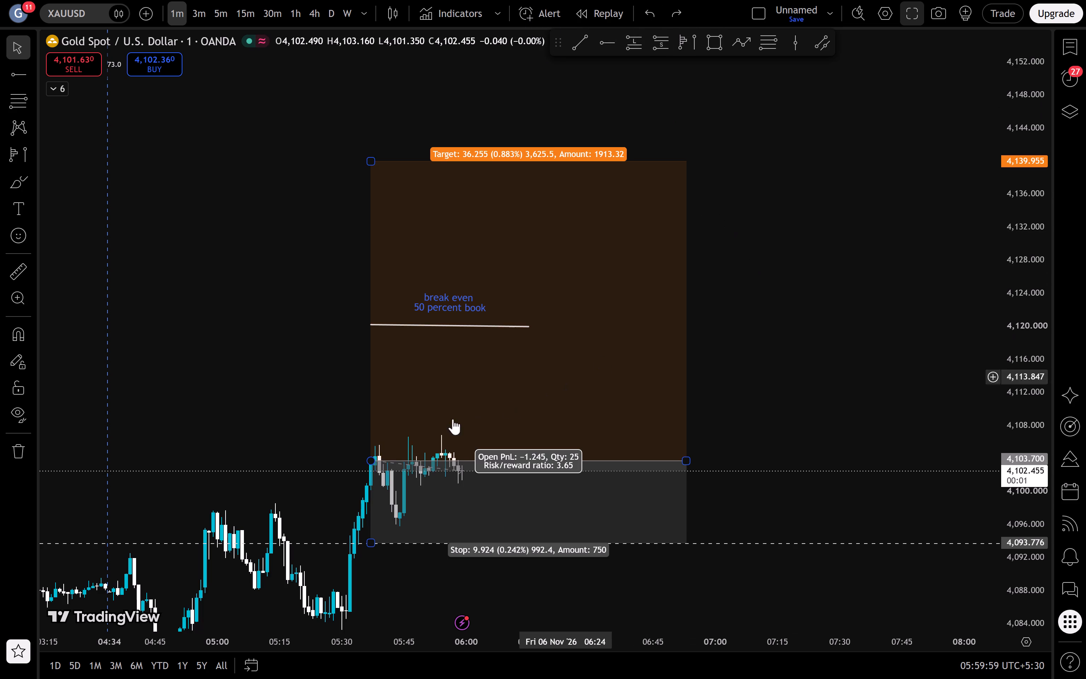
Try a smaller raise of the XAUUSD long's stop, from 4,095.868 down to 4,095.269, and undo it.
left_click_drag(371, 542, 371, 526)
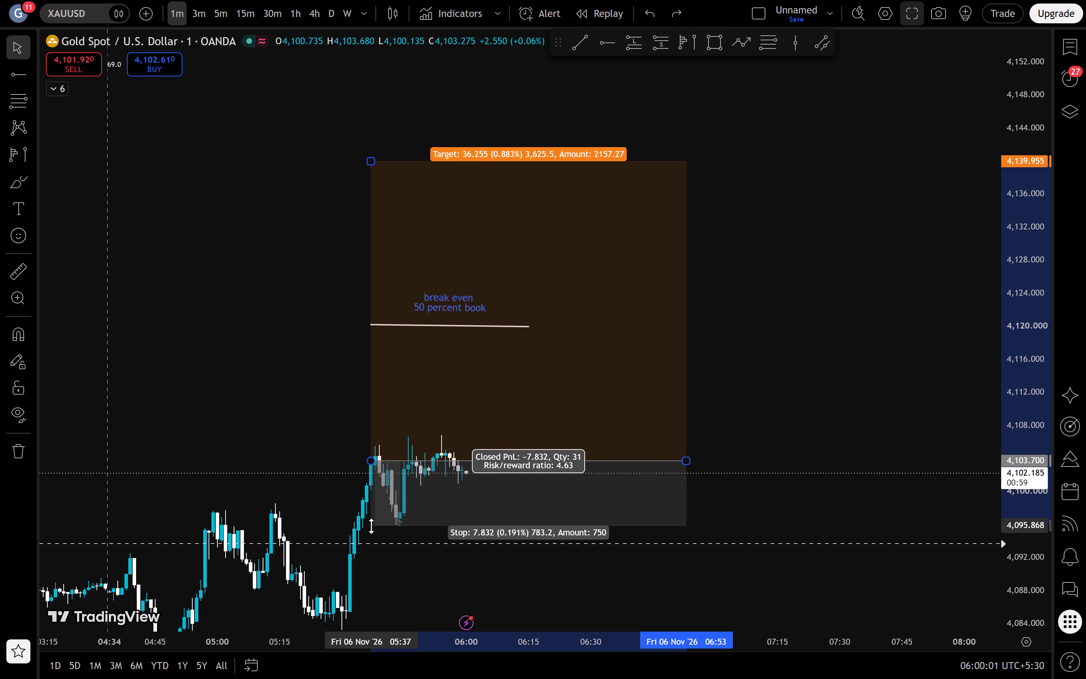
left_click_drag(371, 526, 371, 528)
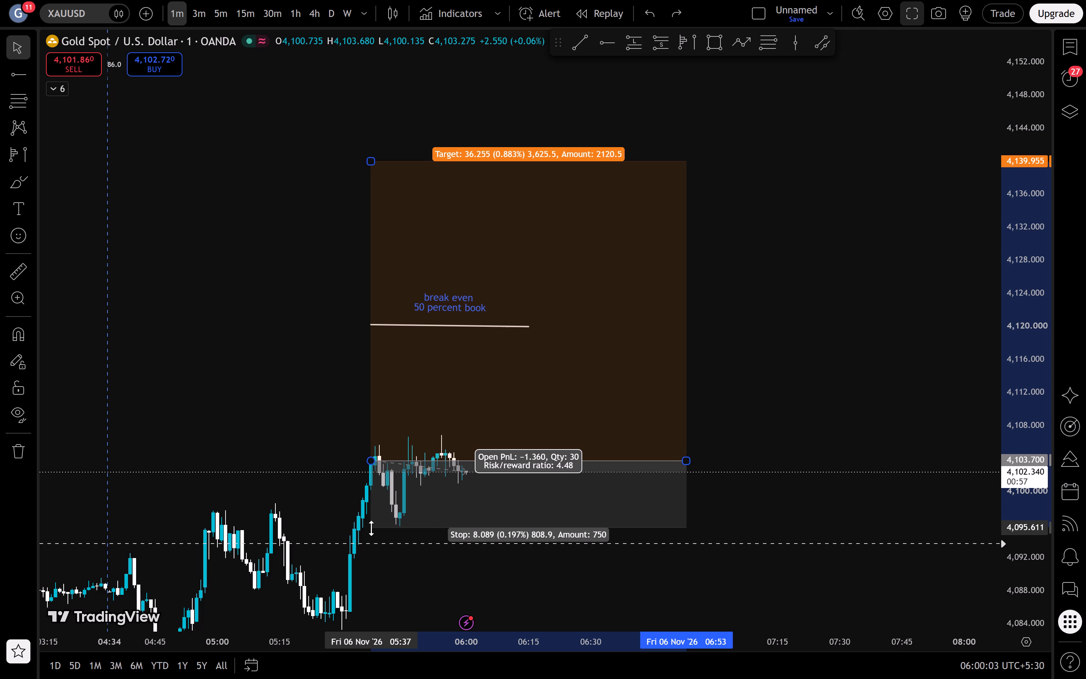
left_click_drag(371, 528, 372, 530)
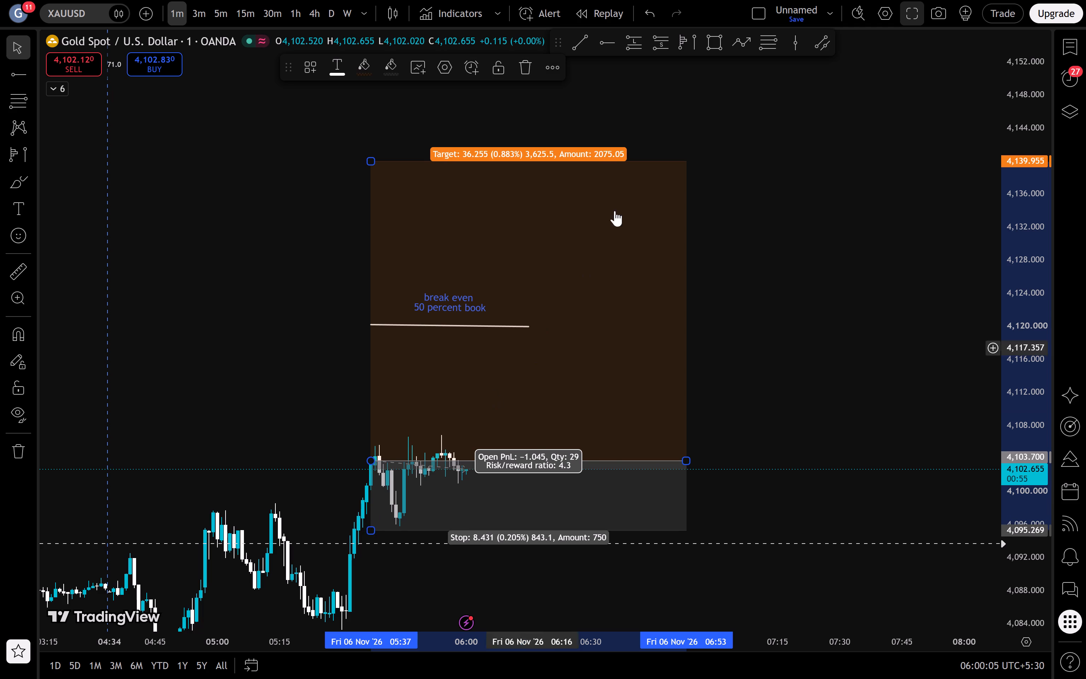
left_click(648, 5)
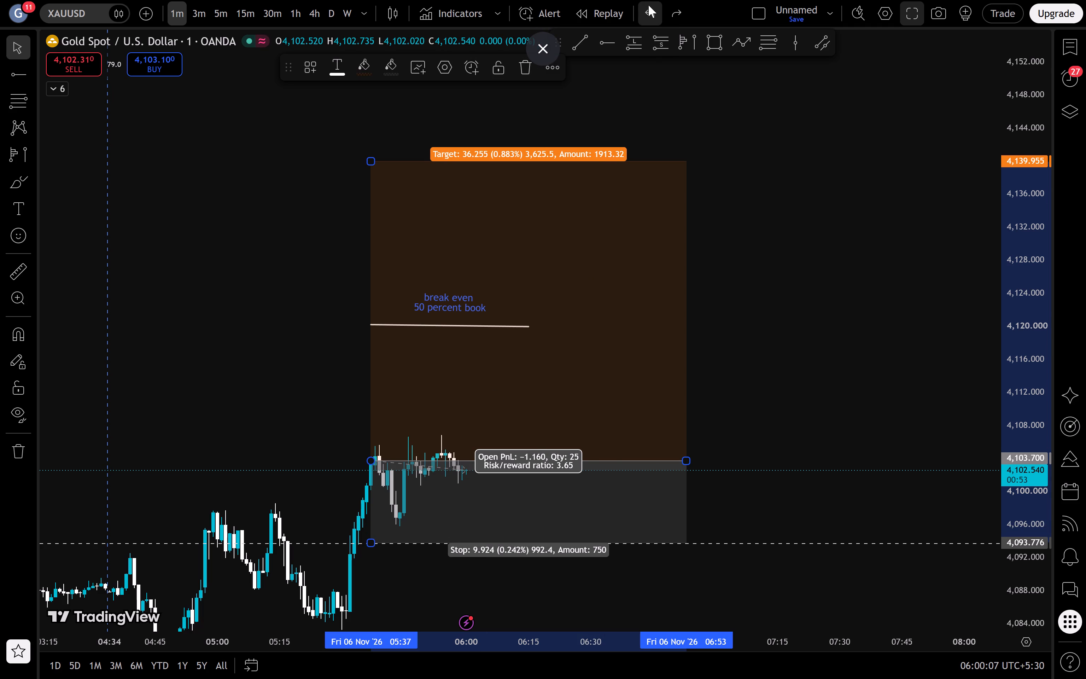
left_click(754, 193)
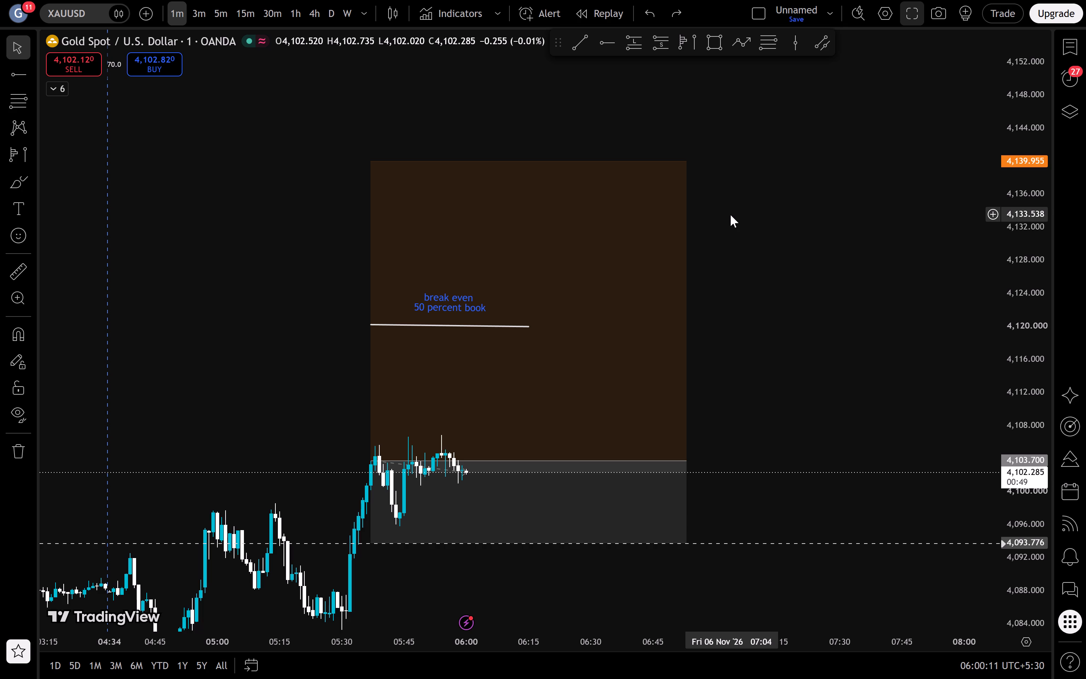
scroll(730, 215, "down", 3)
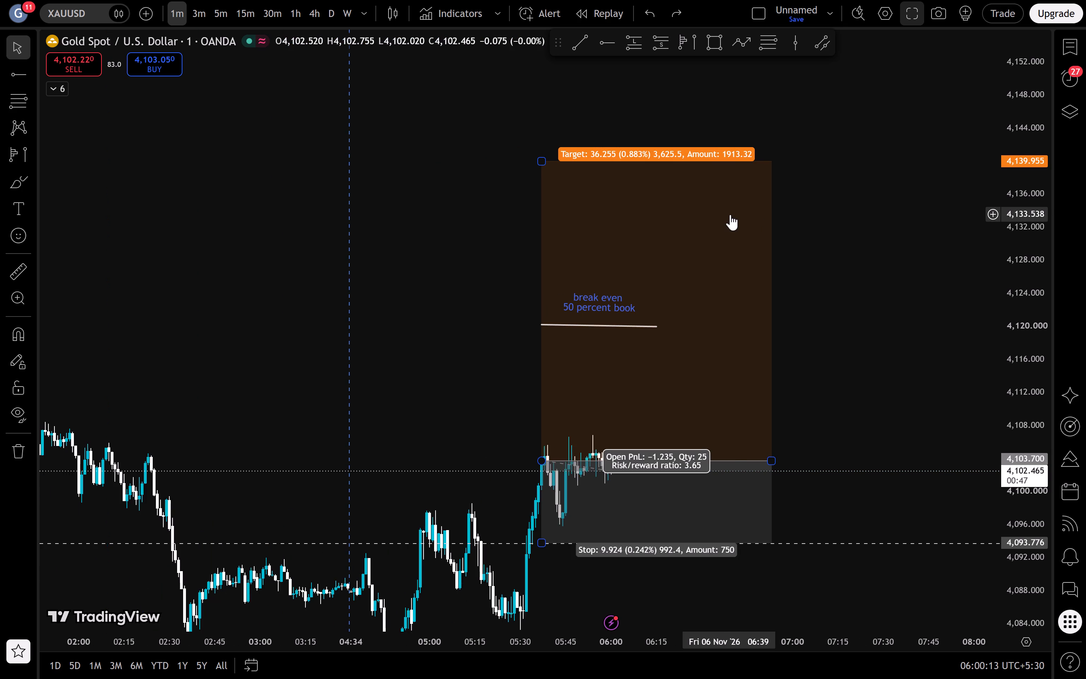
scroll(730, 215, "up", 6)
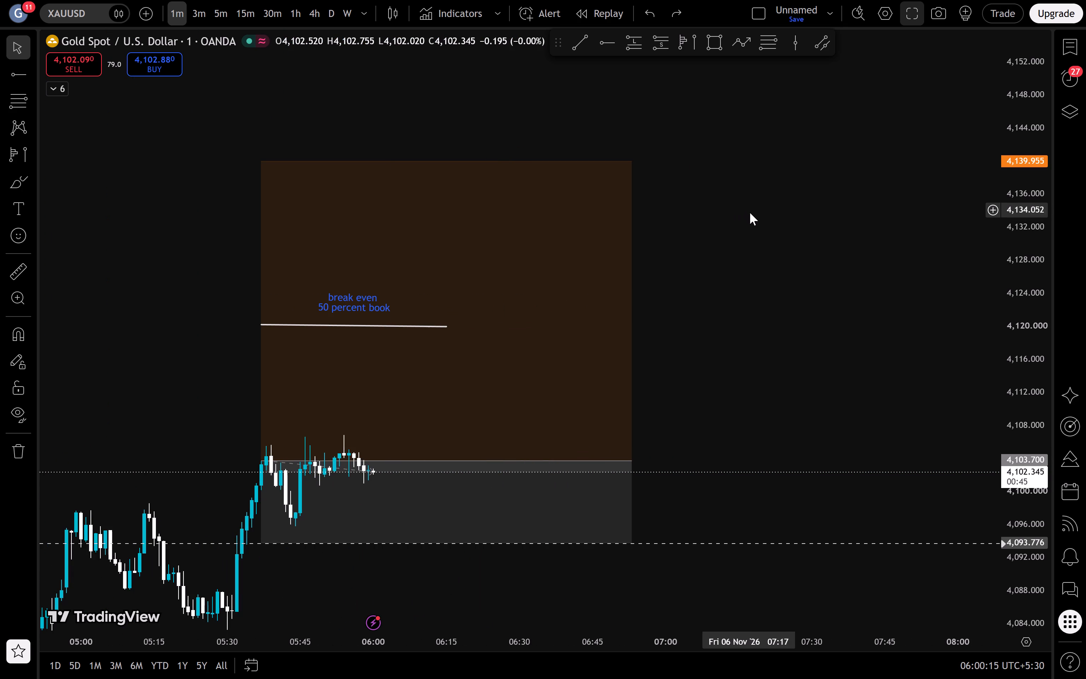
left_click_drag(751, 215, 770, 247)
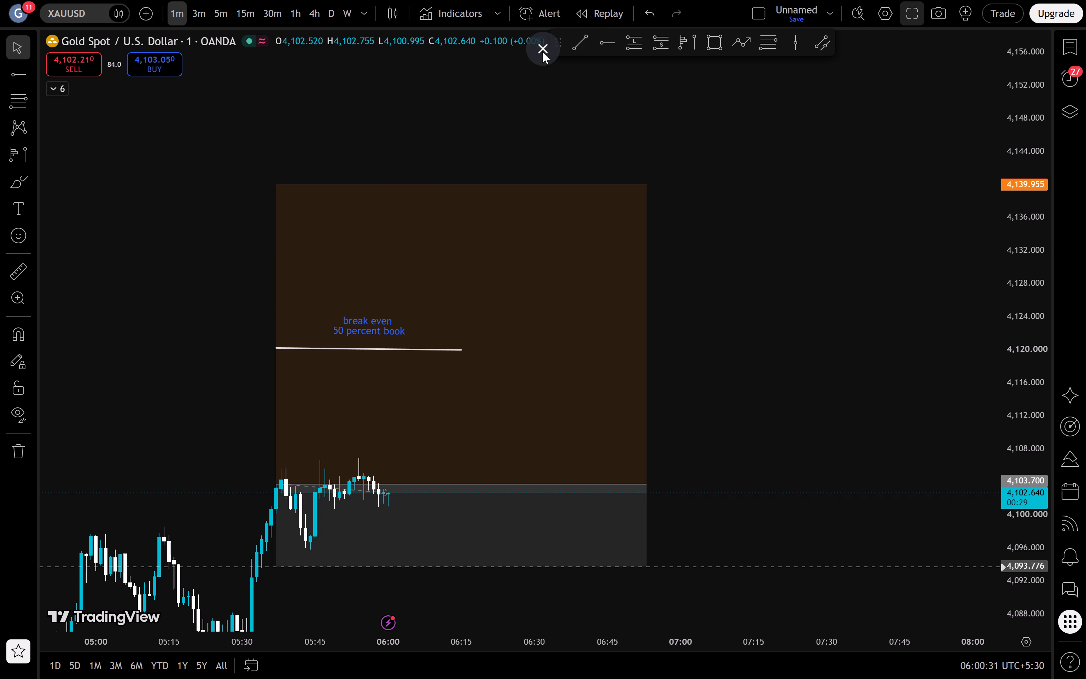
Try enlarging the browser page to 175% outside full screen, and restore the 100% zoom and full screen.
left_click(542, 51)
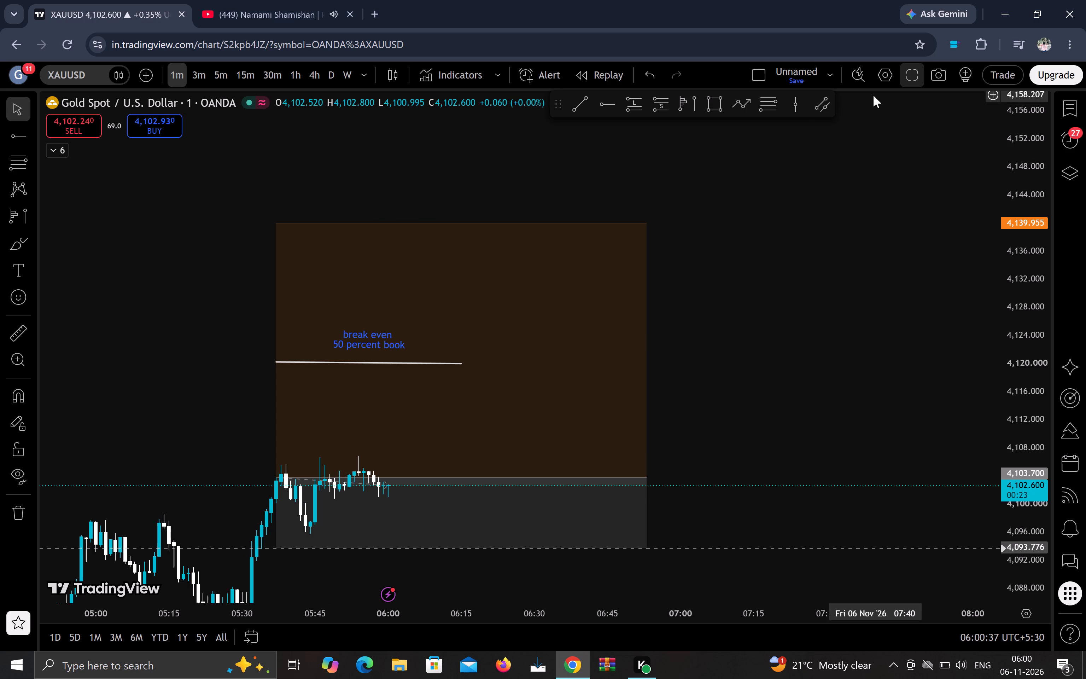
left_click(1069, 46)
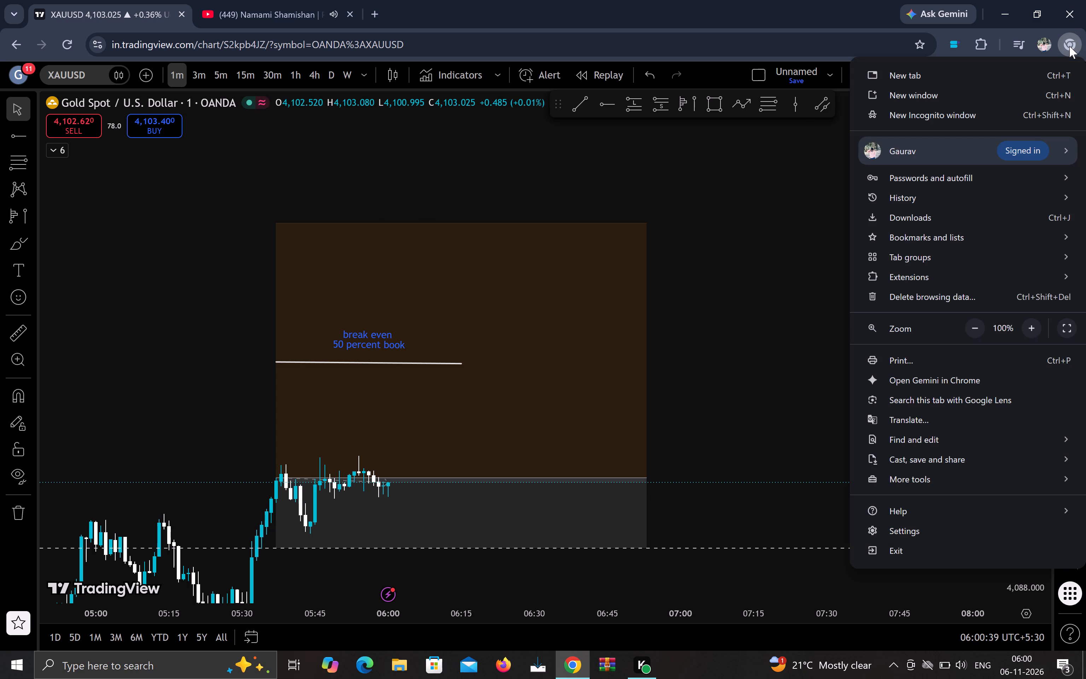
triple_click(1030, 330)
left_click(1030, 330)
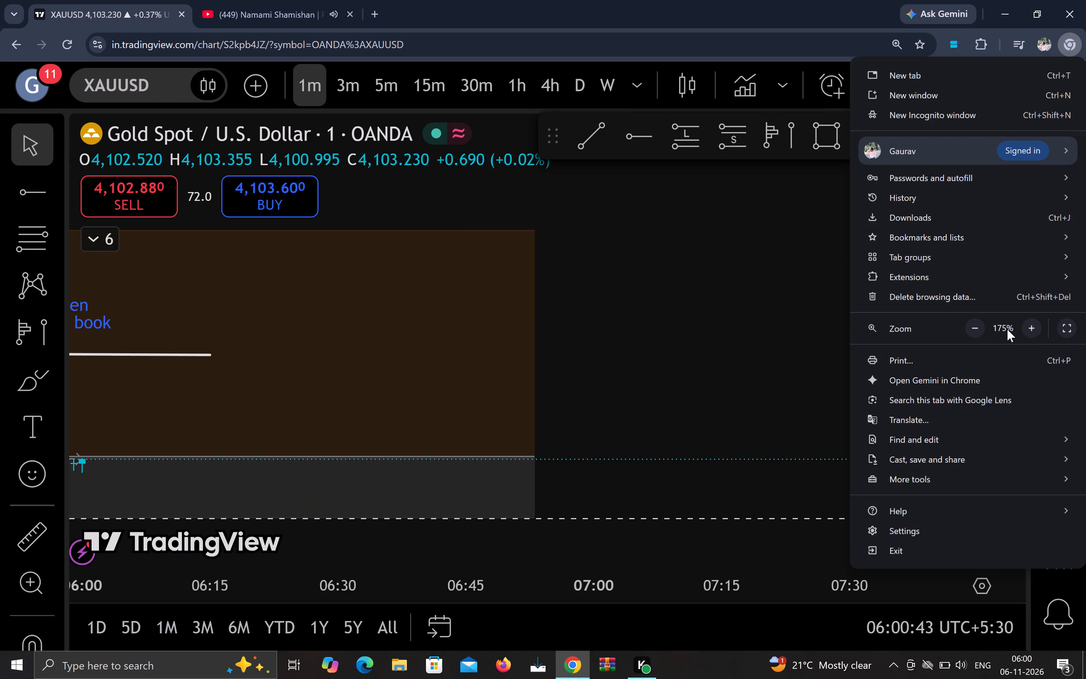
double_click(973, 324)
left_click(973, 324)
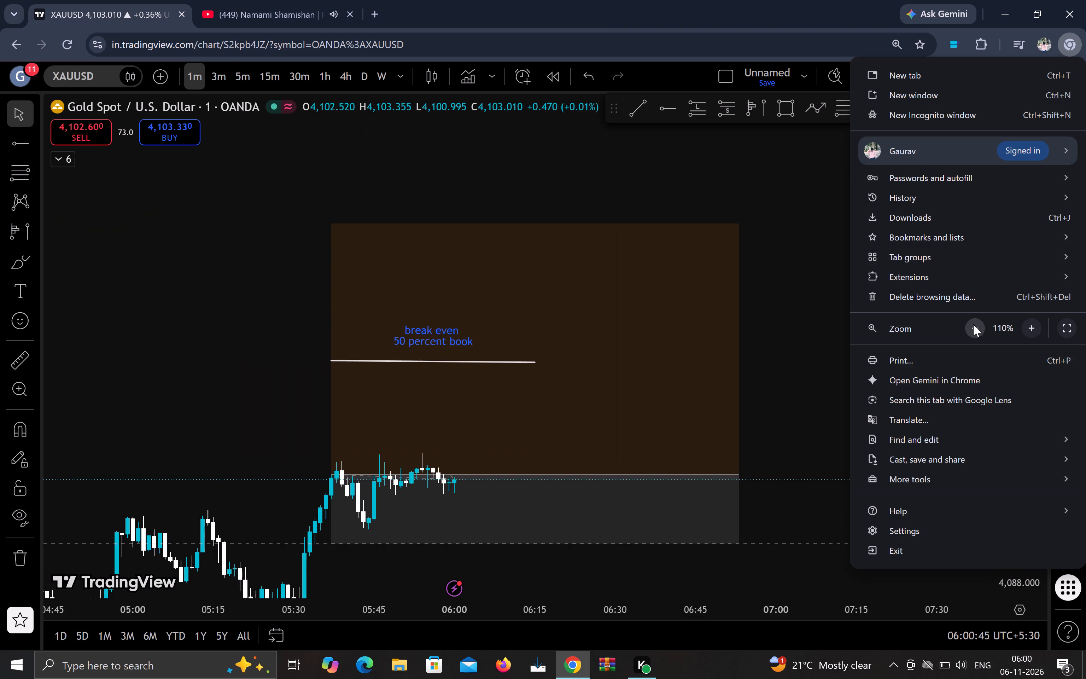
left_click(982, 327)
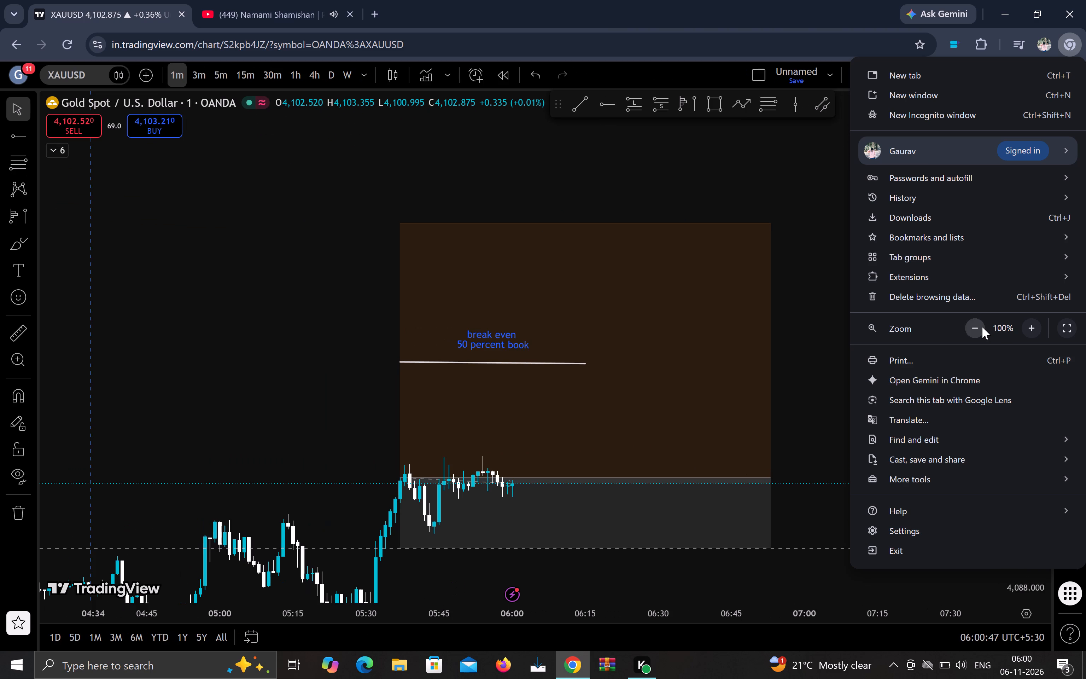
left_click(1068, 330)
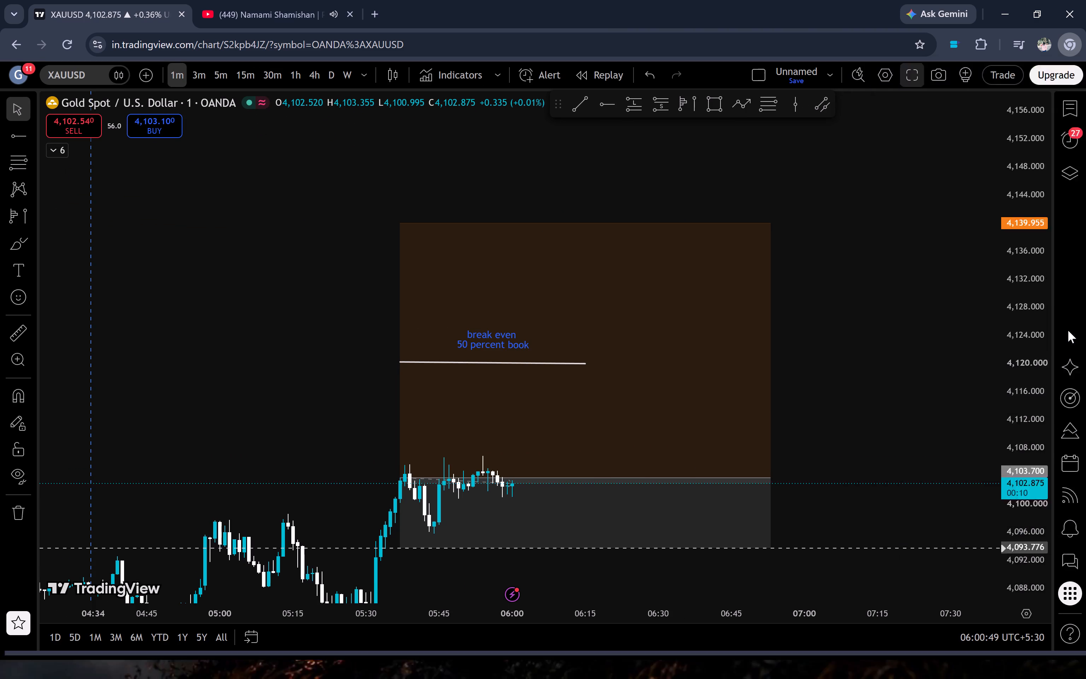
Examine the newest 1-minute candles against the XAUUSD long's entry, break-even line, target and stop level.
scroll(929, 379, "up", 4)
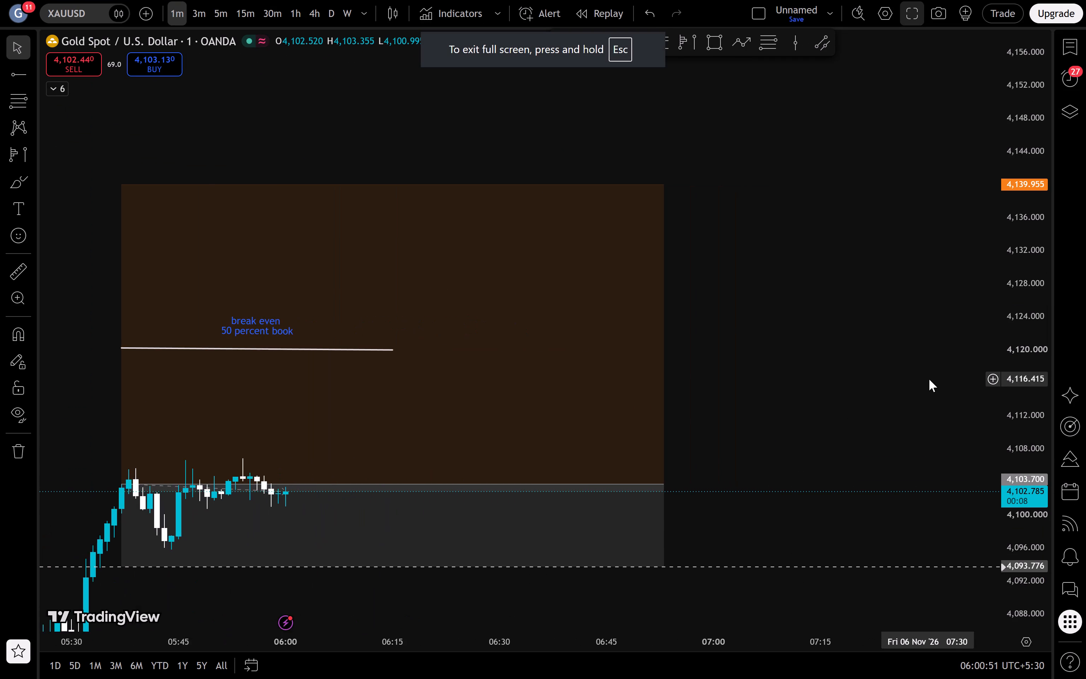
scroll(929, 379, "down", 1)
scroll(1030, 363, "up", 12)
left_click_drag(916, 432, 960, 382)
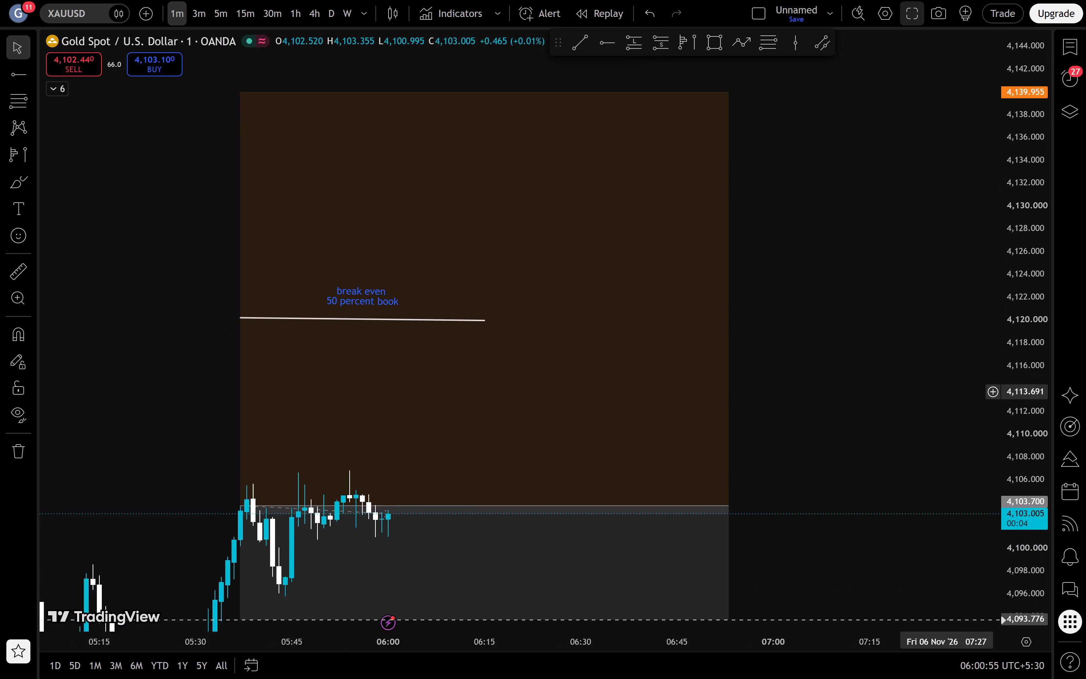
left_click_drag(960, 382, 969, 386)
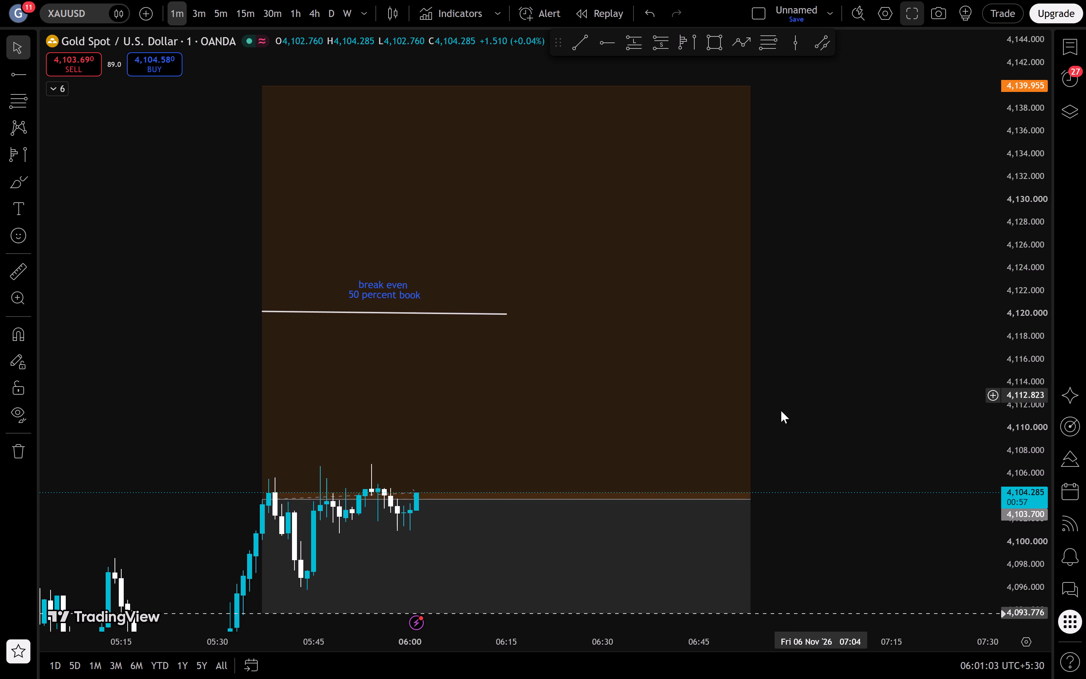
left_click_drag(844, 369, 846, 363)
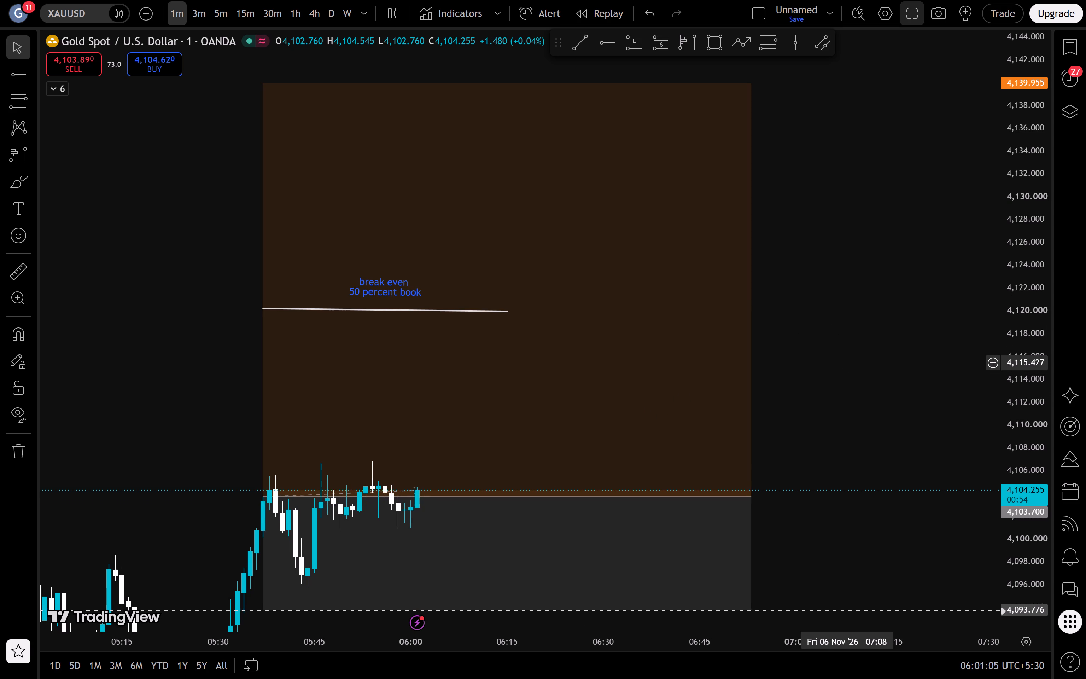
left_click_drag(846, 363, 847, 363)
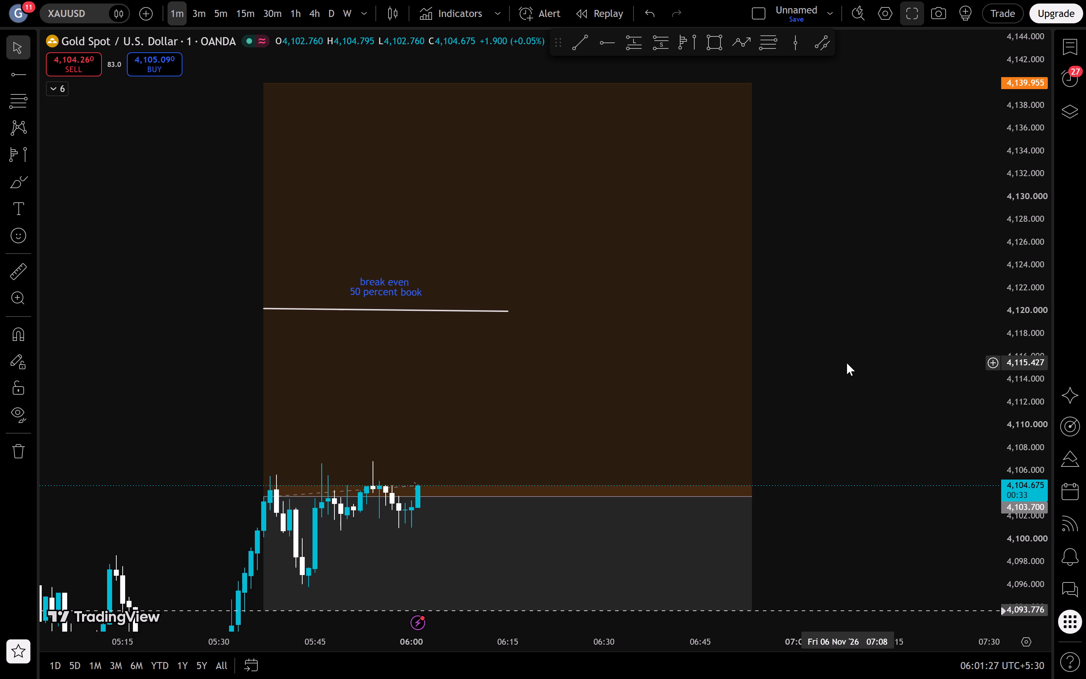
left_click_drag(871, 305, 871, 307)
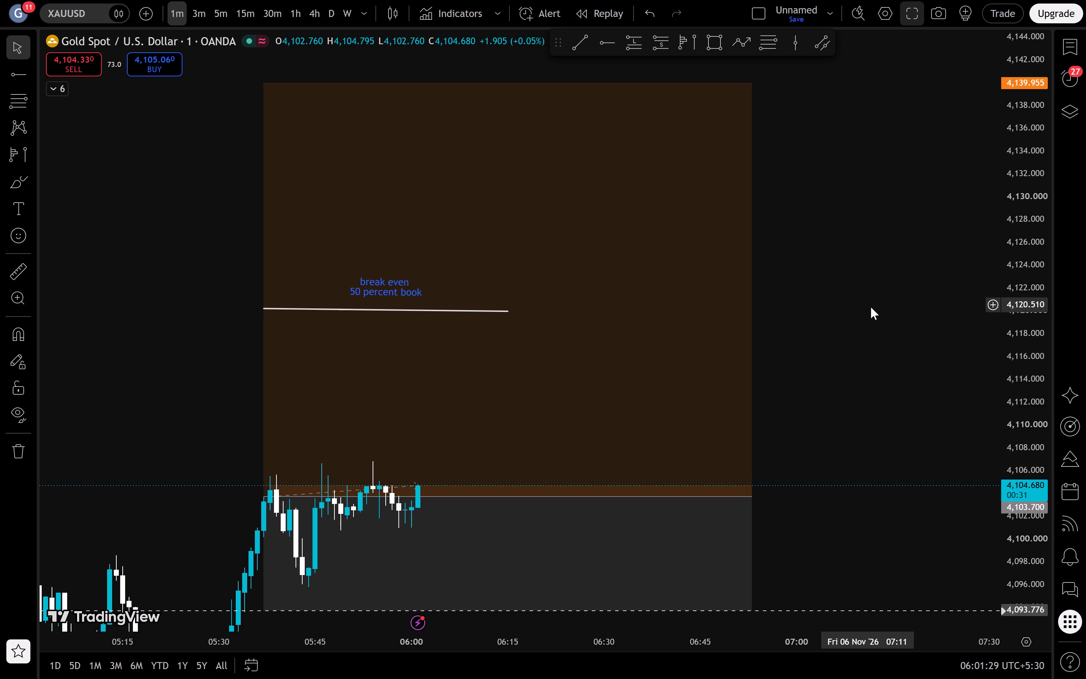
left_click_drag(871, 307, 864, 398)
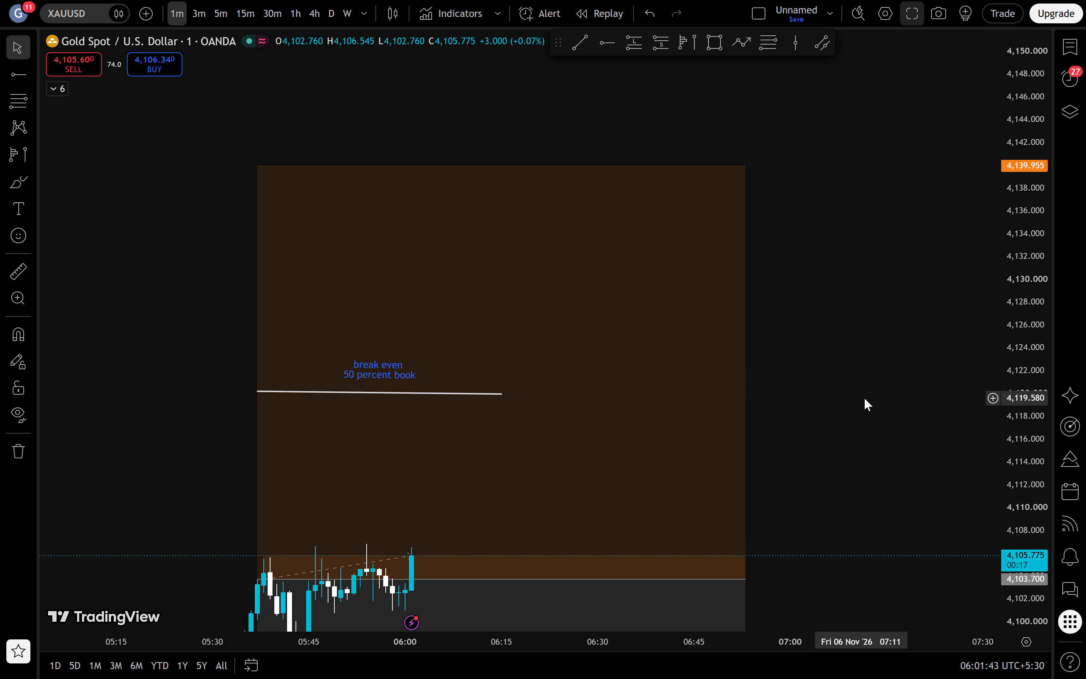
left_click_drag(830, 475, 836, 435)
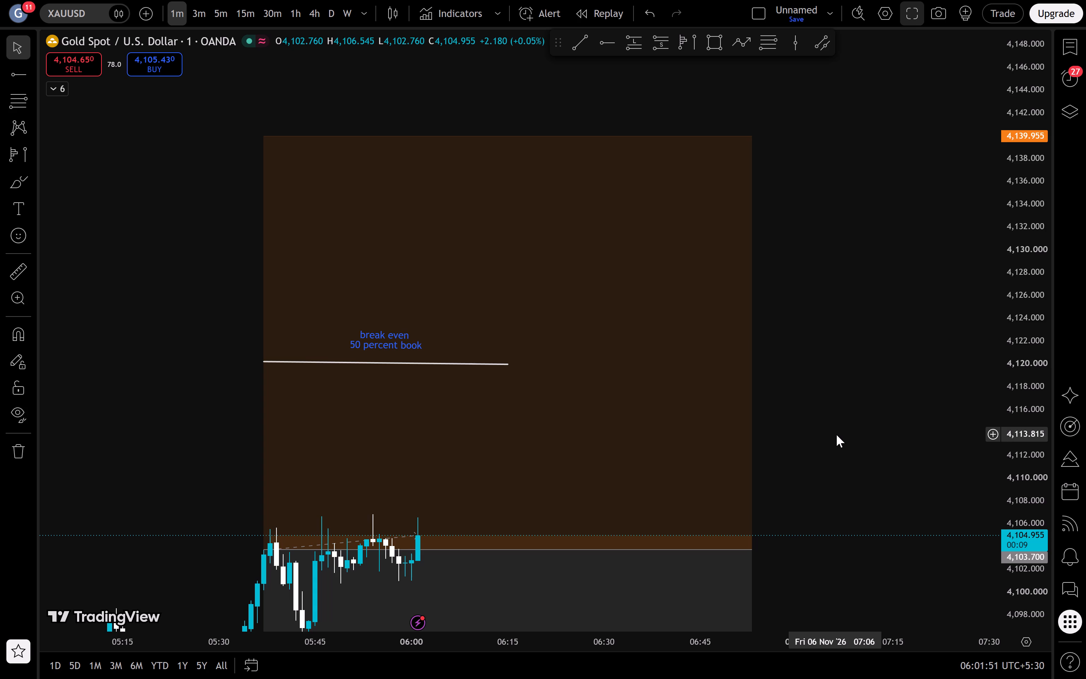
Leave full screen and check the mantra video's playback.
left_click(538, 41)
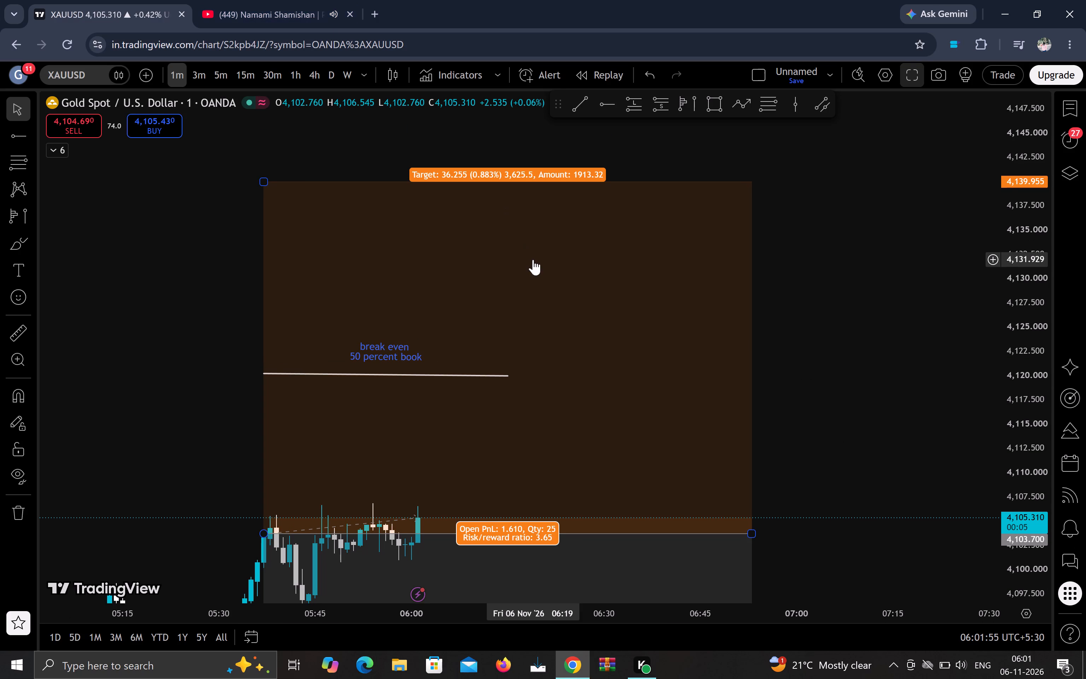
left_click(296, 1)
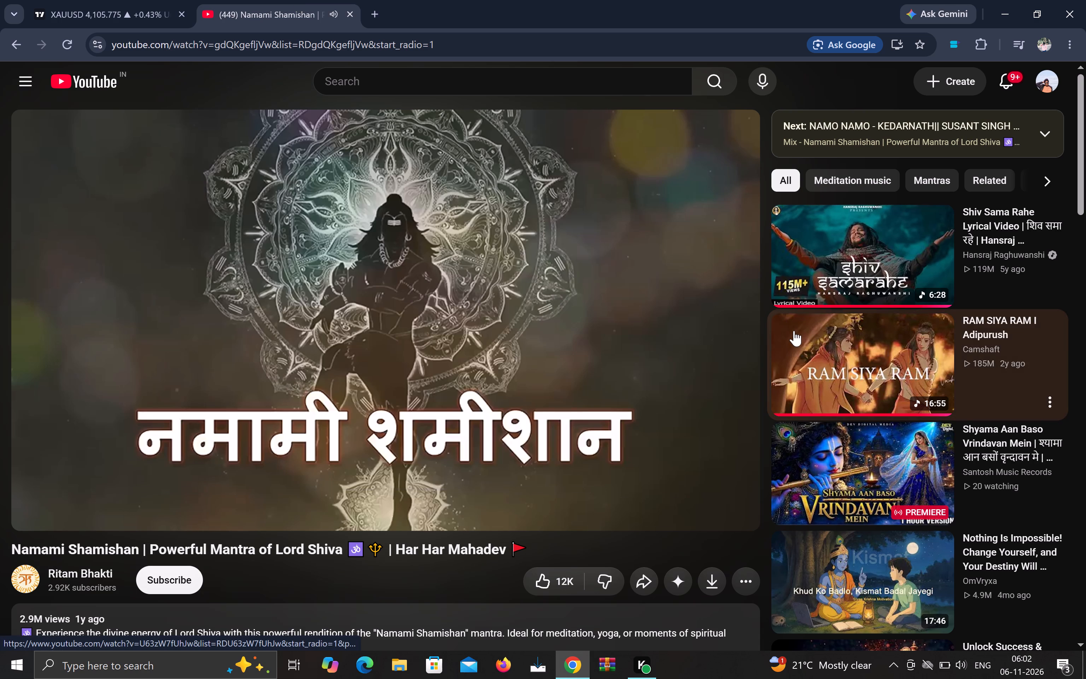
Return to the XAUUSD chart and review the long position down to its stop level alongside the earlier candles.
left_click(111, 0)
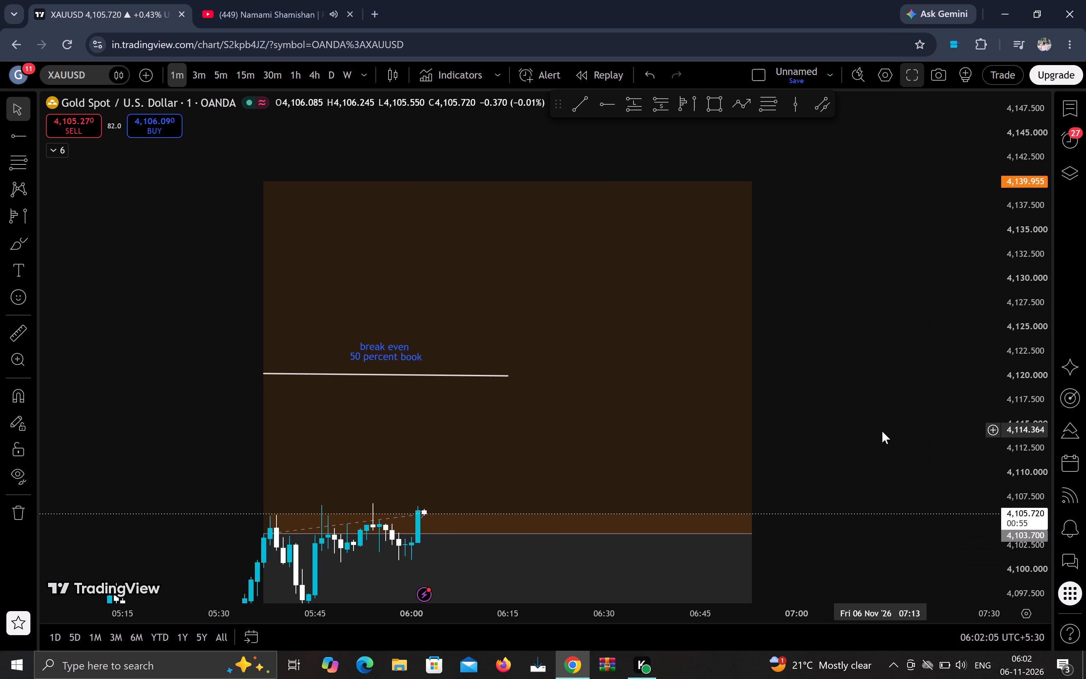
left_click_drag(883, 436, 917, 348)
scroll(917, 348, "down", 2)
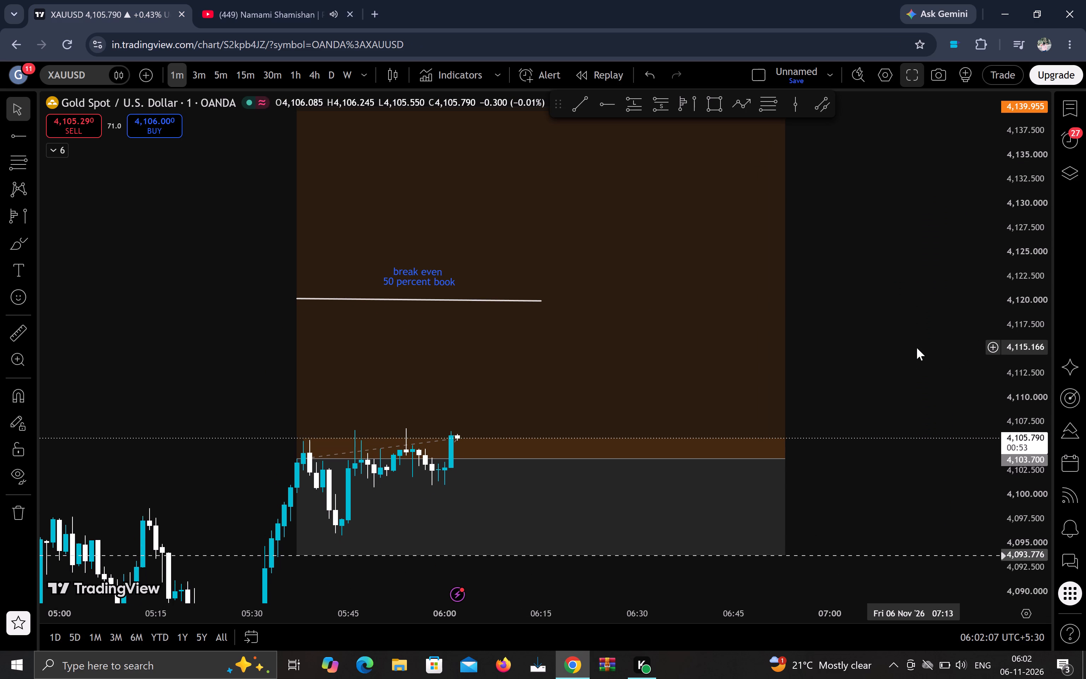
scroll(917, 348, "down", 4)
left_click_drag(959, 326, 947, 326)
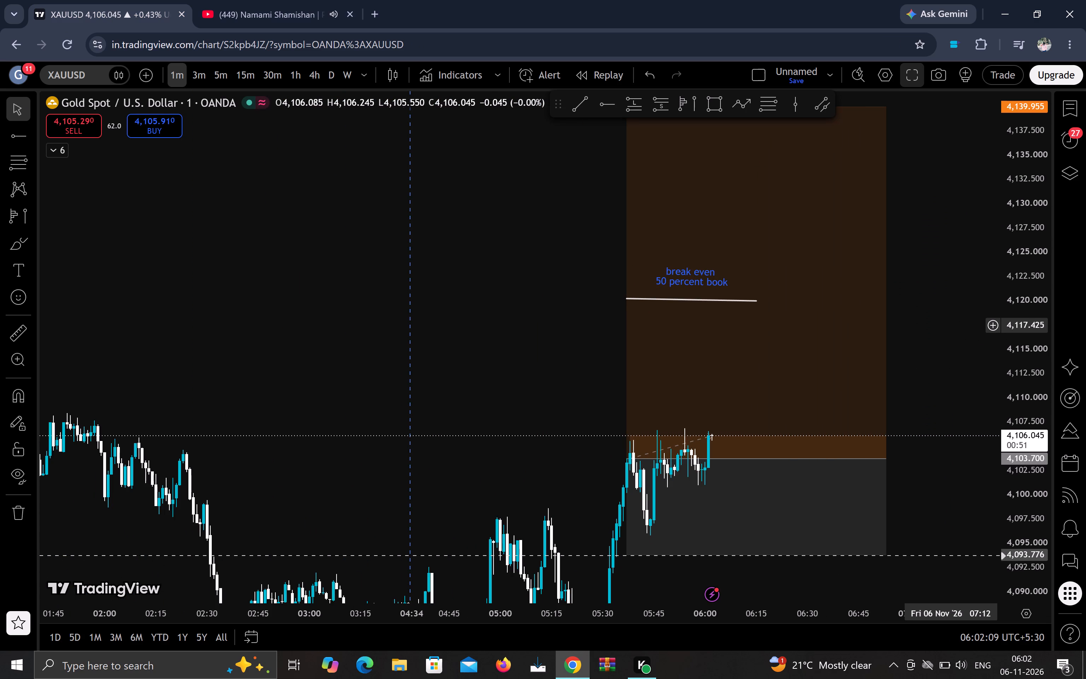
Examine the XAUUSD long's entry, break-even line, target and stop level against the newest candles and the previous day's price action.
left_click_drag(947, 326, 892, 316)
left_click_drag(900, 300, 880, 351)
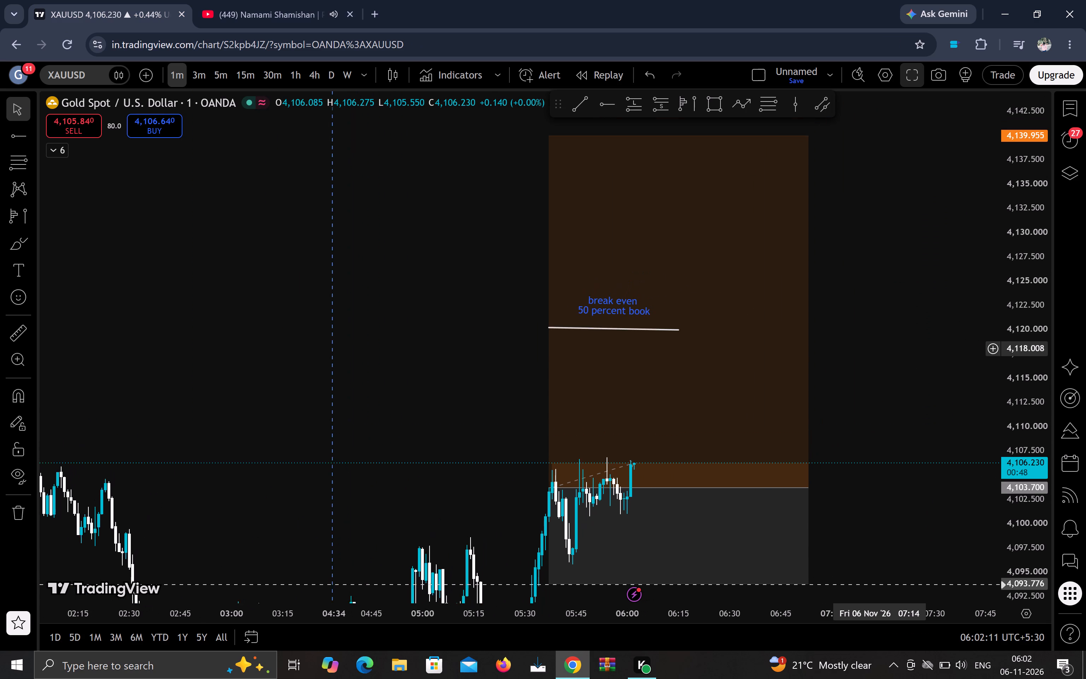
left_click_drag(880, 351, 878, 352)
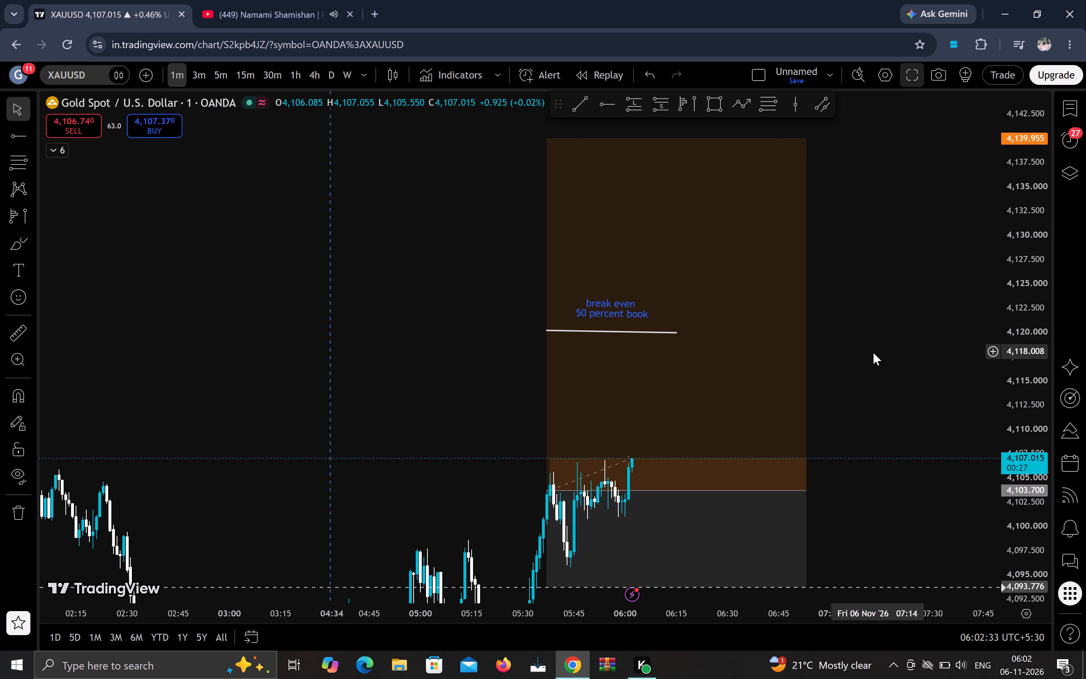
scroll(460, 422, "up", 8)
scroll(460, 422, "down", 2)
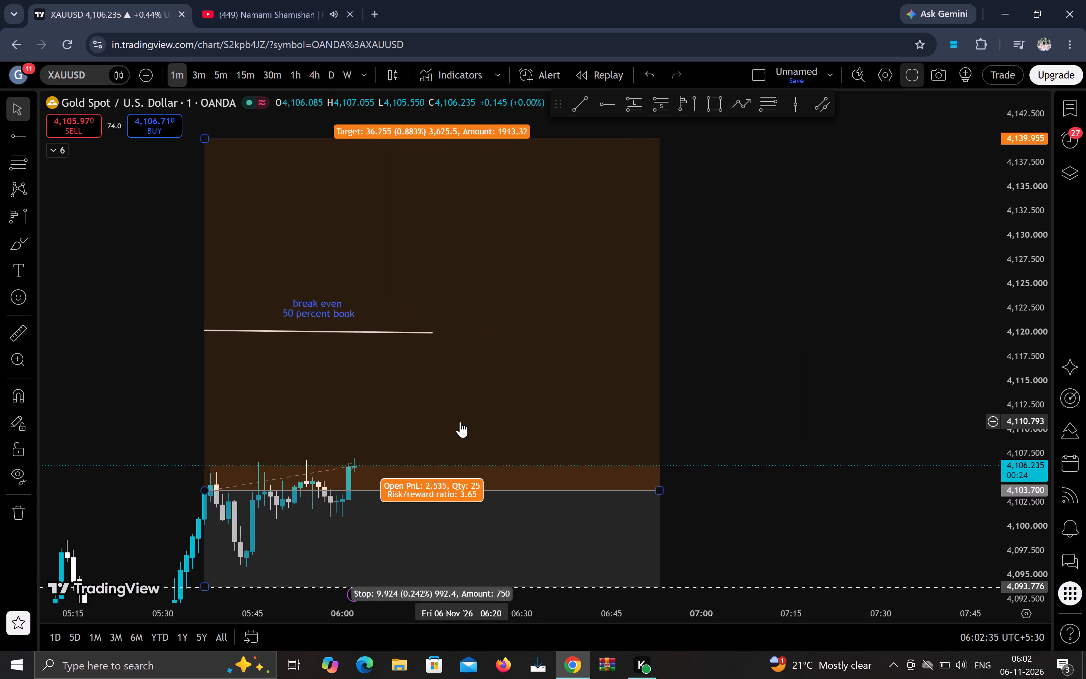
scroll(460, 422, "down", 15)
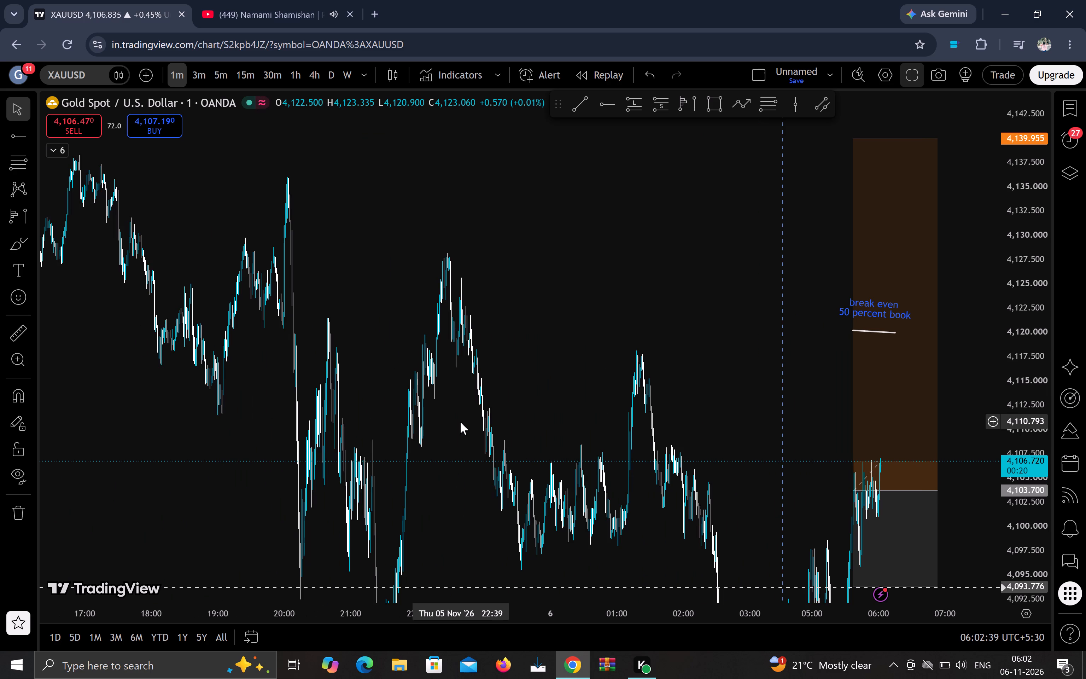
scroll(460, 422, "down", 20)
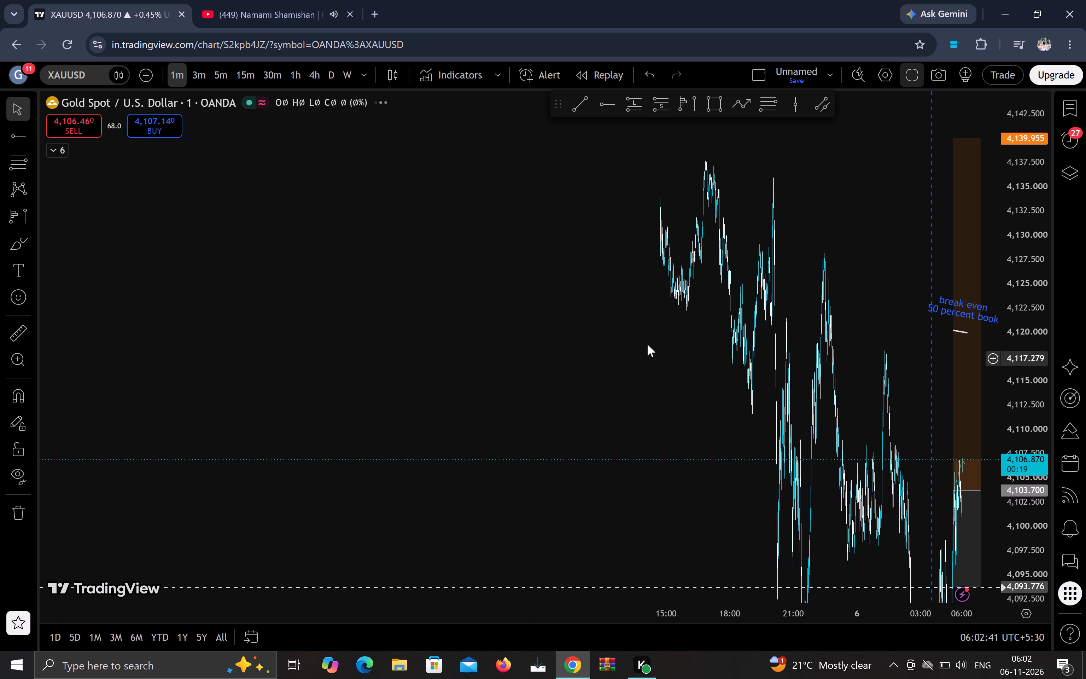
Draw a horizontal ray on the XAUUSD chart at about 4,145.56, near the 5 November morning highs above the long's target.
left_click_drag(613, 267, 629, 495)
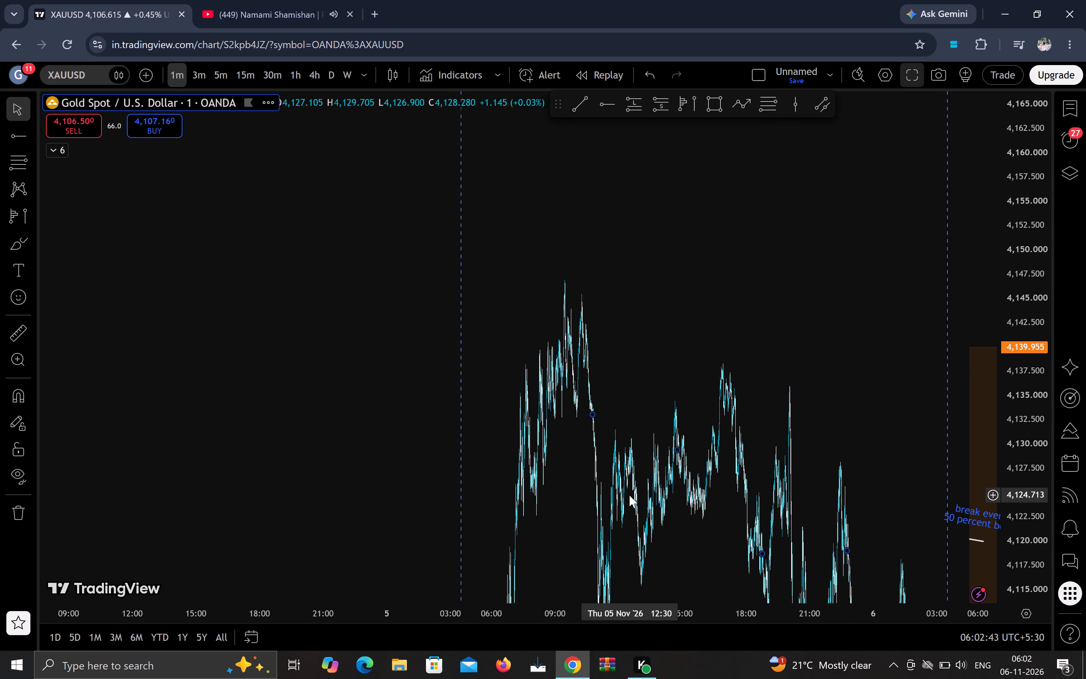
left_click_drag(835, 436, 680, 446)
scroll(680, 446, "up", 5)
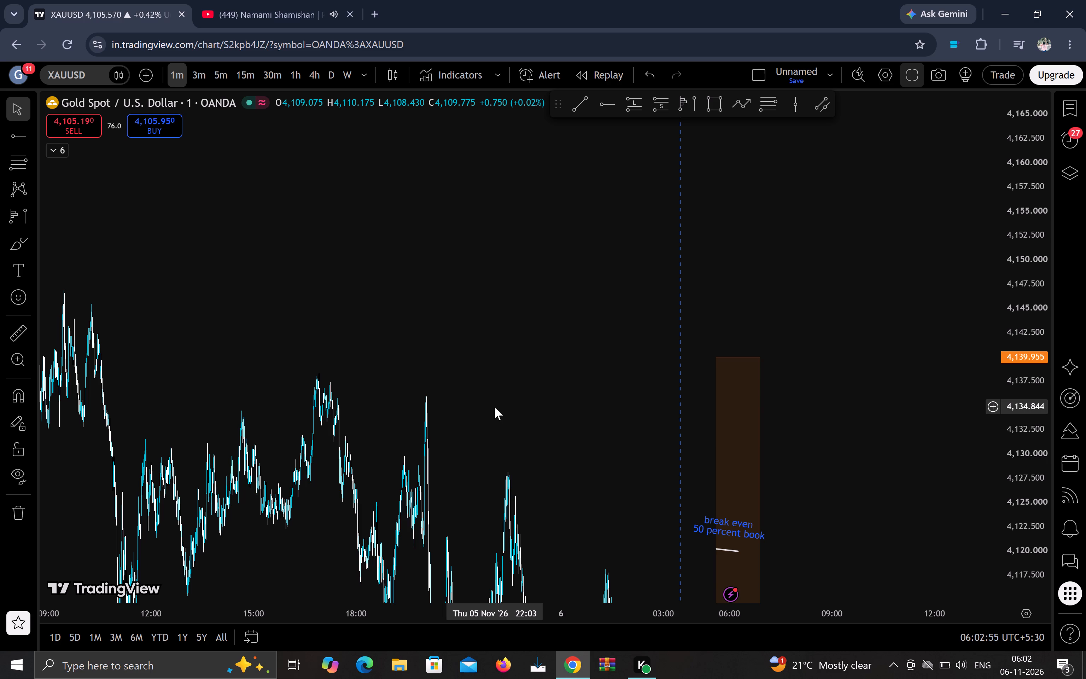
left_click(605, 100)
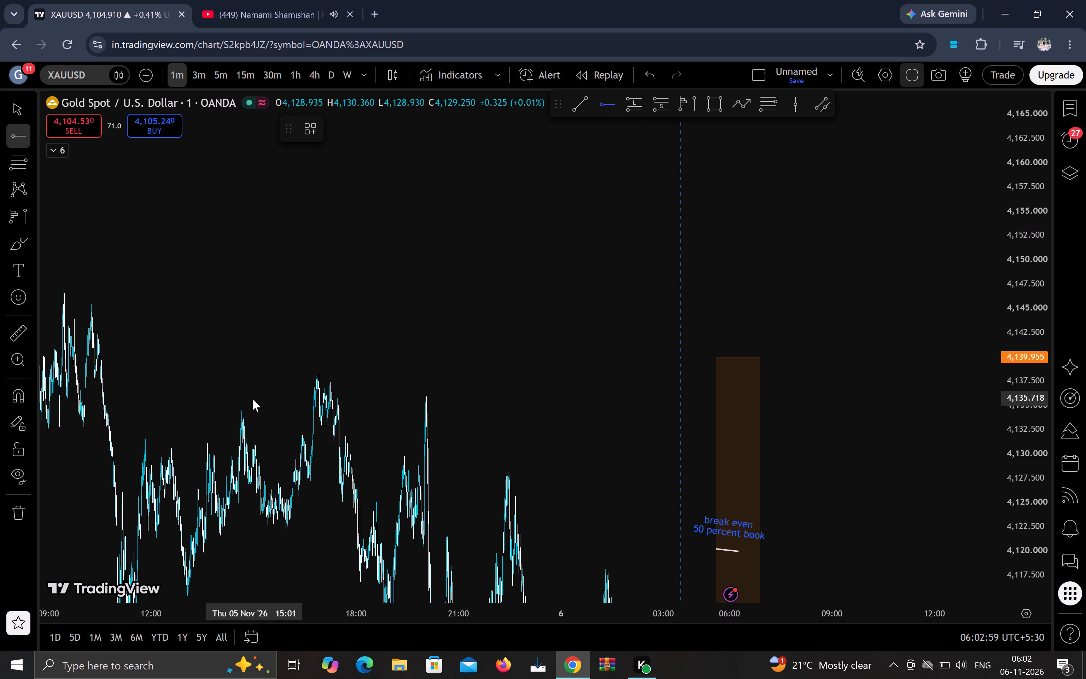
left_click(241, 407)
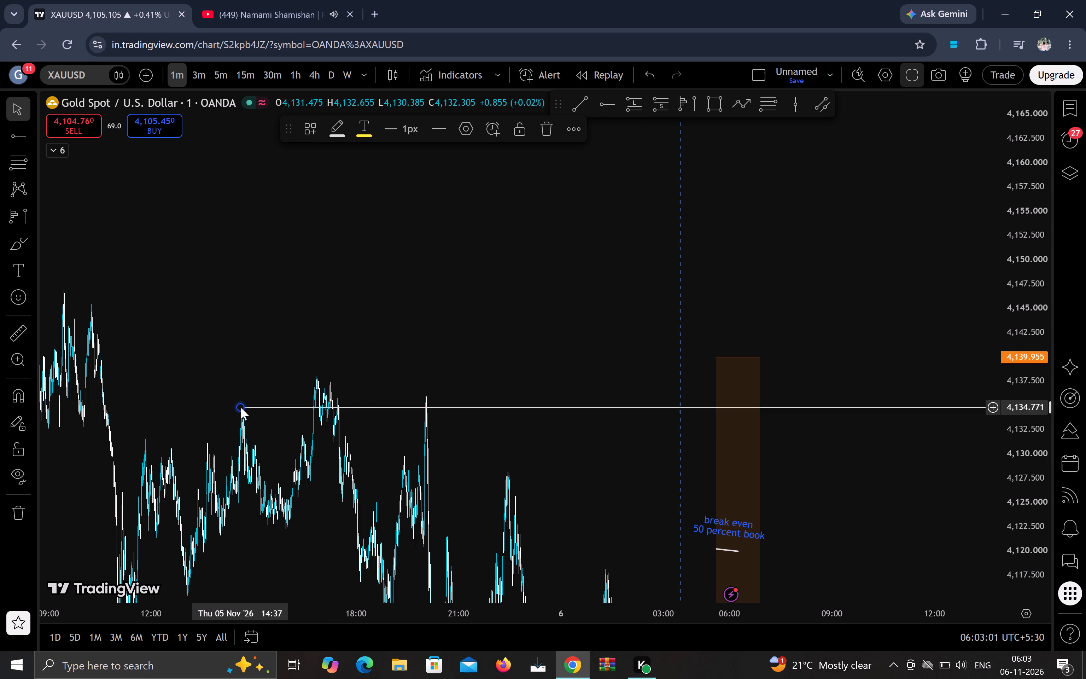
left_click_drag(433, 409, 422, 373)
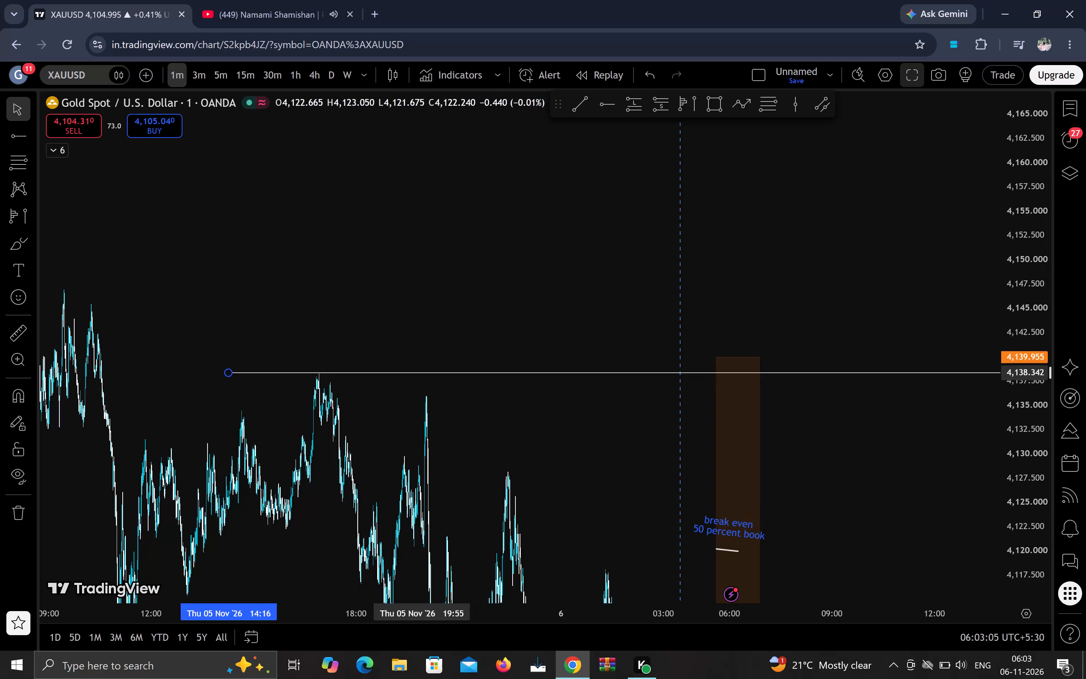
left_click_drag(422, 373, 290, 373)
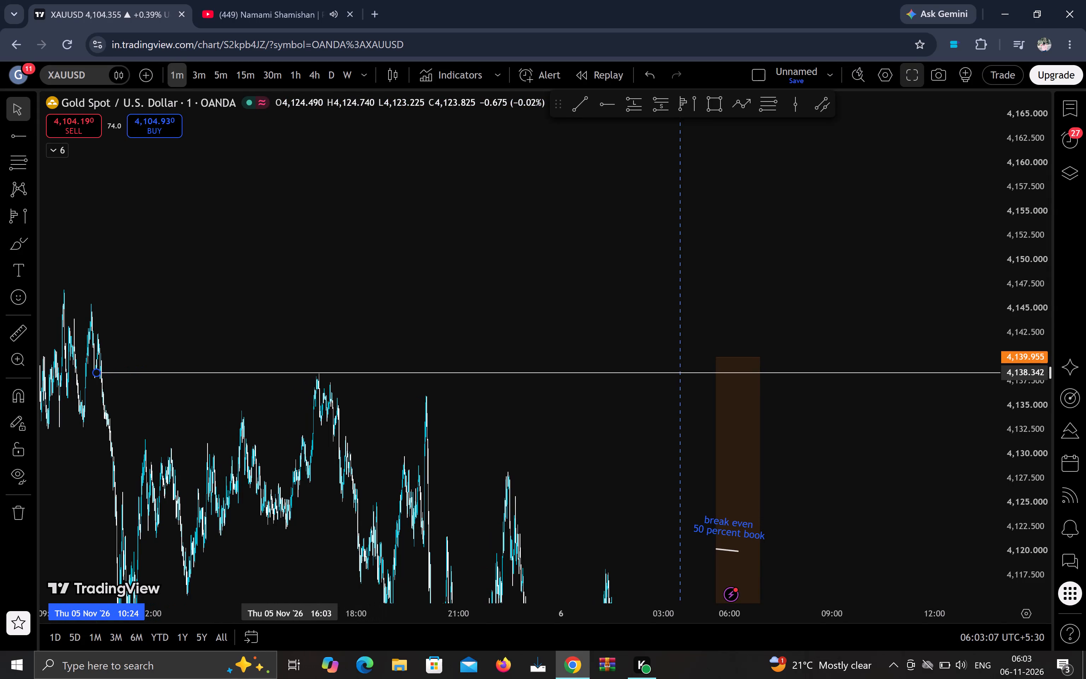
left_click_drag(290, 373, 294, 370)
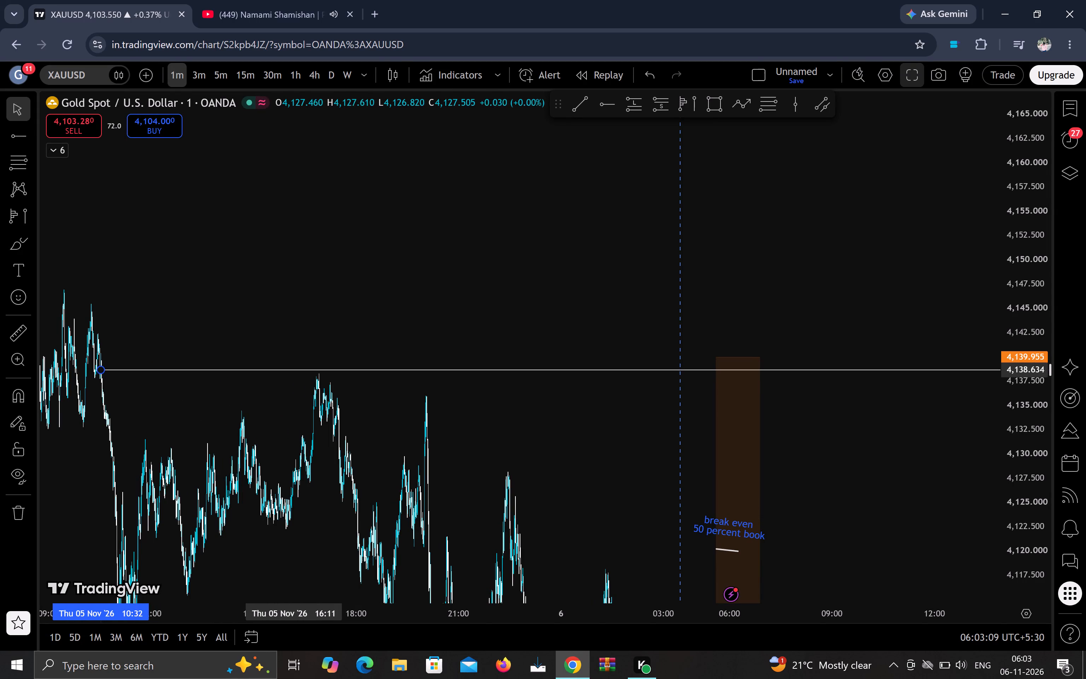
left_click_drag(294, 370, 292, 362)
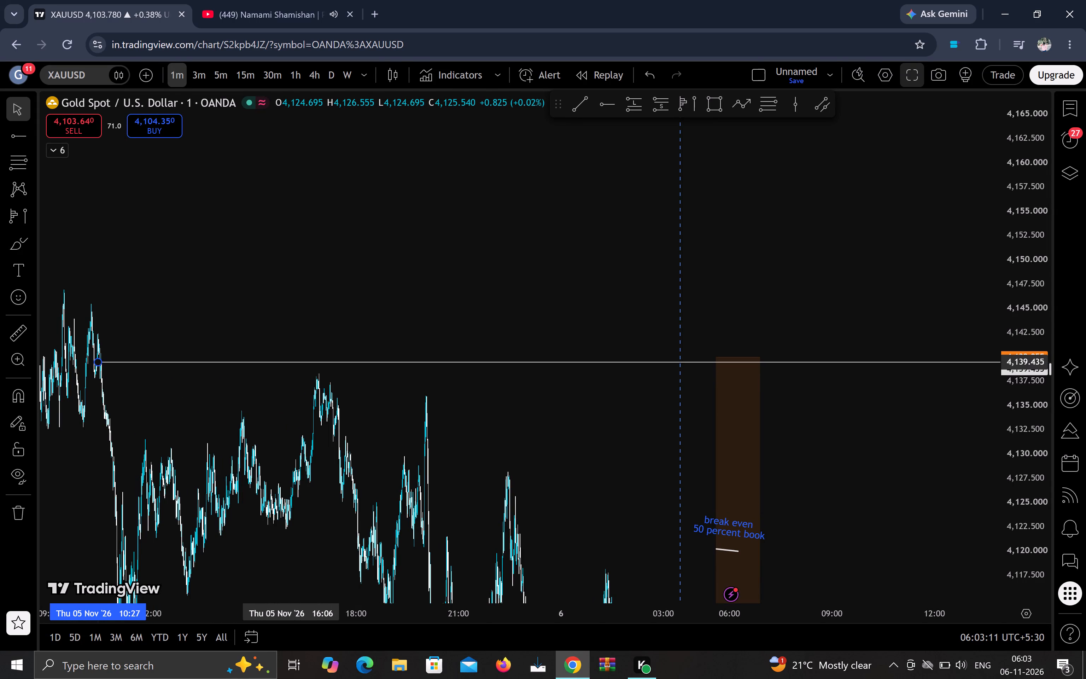
left_click_drag(292, 362, 251, 315)
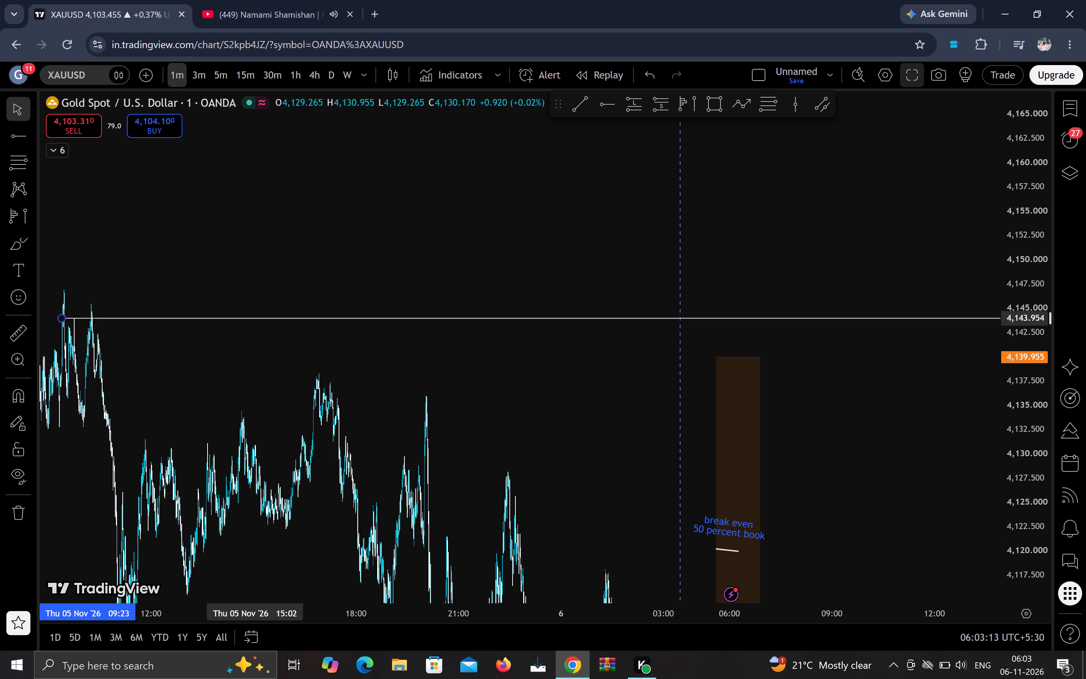
left_click_drag(251, 315, 230, 303)
left_click(386, 387)
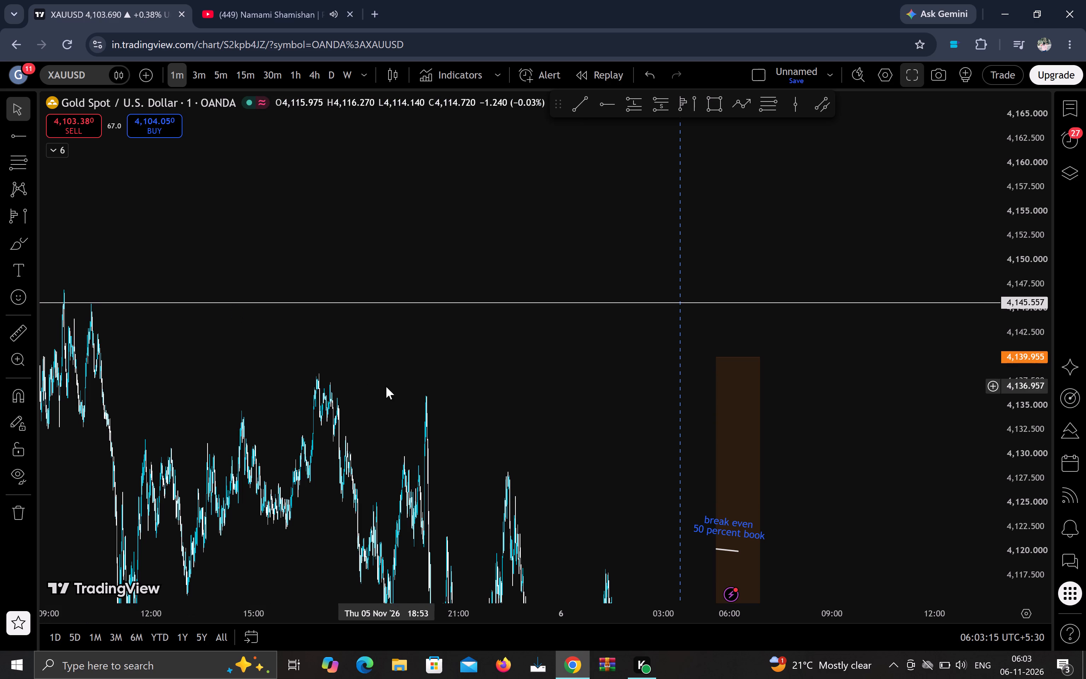
Review the newest XAUUSD candles around the long's entry, with the break-even line, target and stop level in view.
scroll(570, 428, "up", 11)
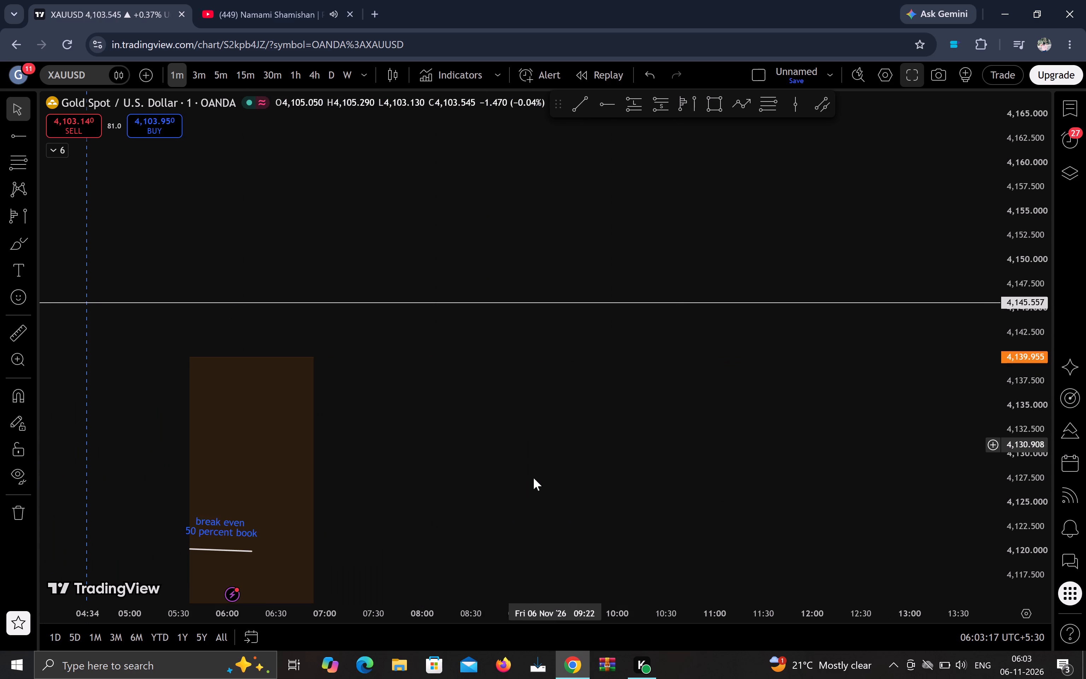
left_click_drag(528, 487, 690, 278)
left_click_drag(633, 359, 679, 249)
scroll(679, 249, "up", 9)
left_click_drag(442, 337, 649, 343)
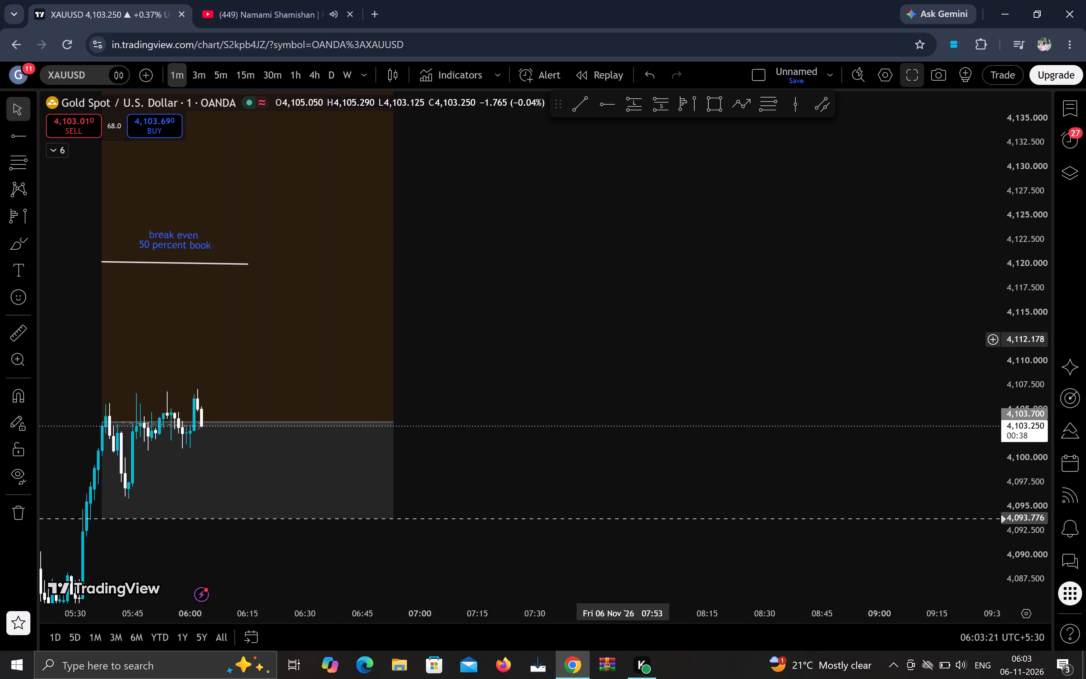
left_click_drag(649, 343, 695, 354)
left_click_drag(658, 290, 720, 329)
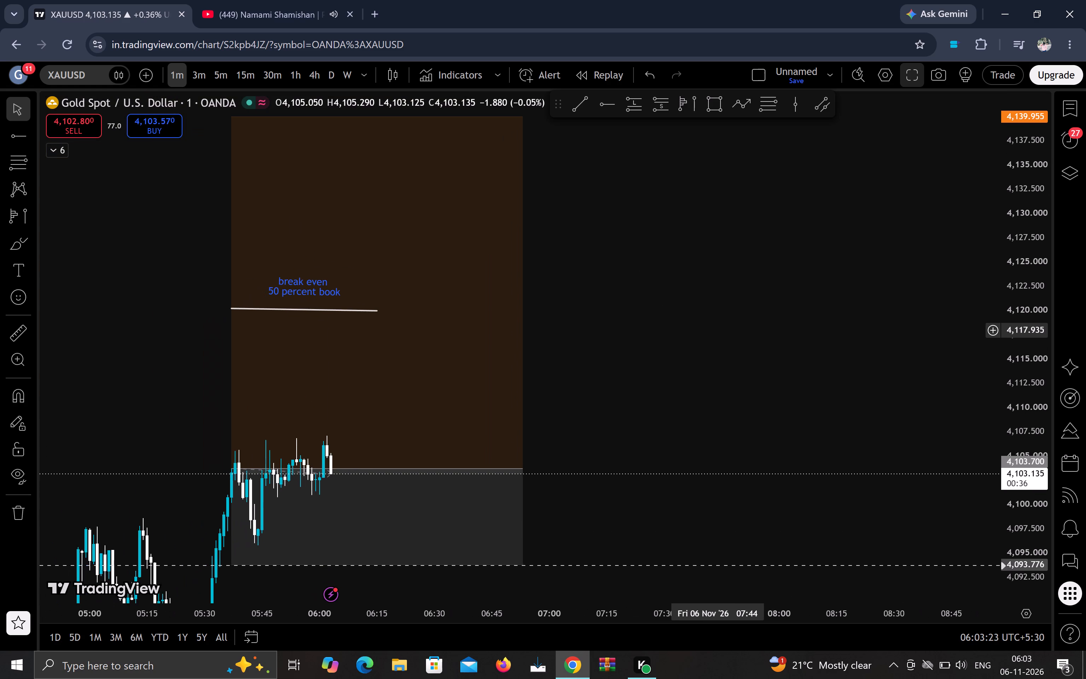
left_click_drag(720, 329, 721, 329)
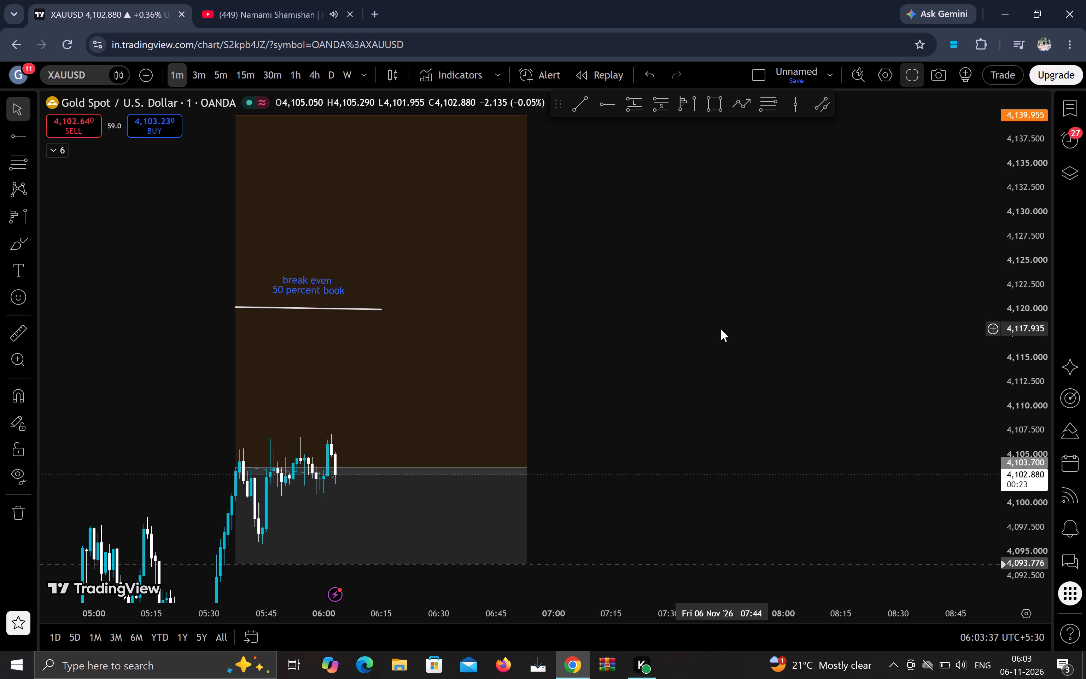
left_click_drag(542, 290, 717, 308)
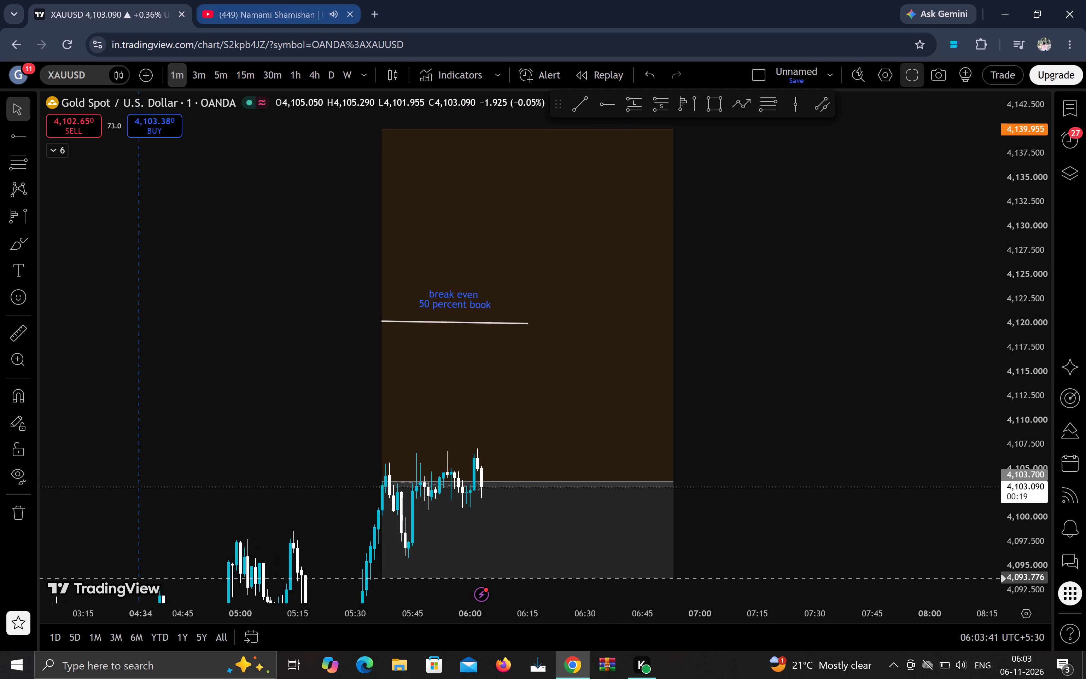
left_click_drag(318, 234, 310, 303)
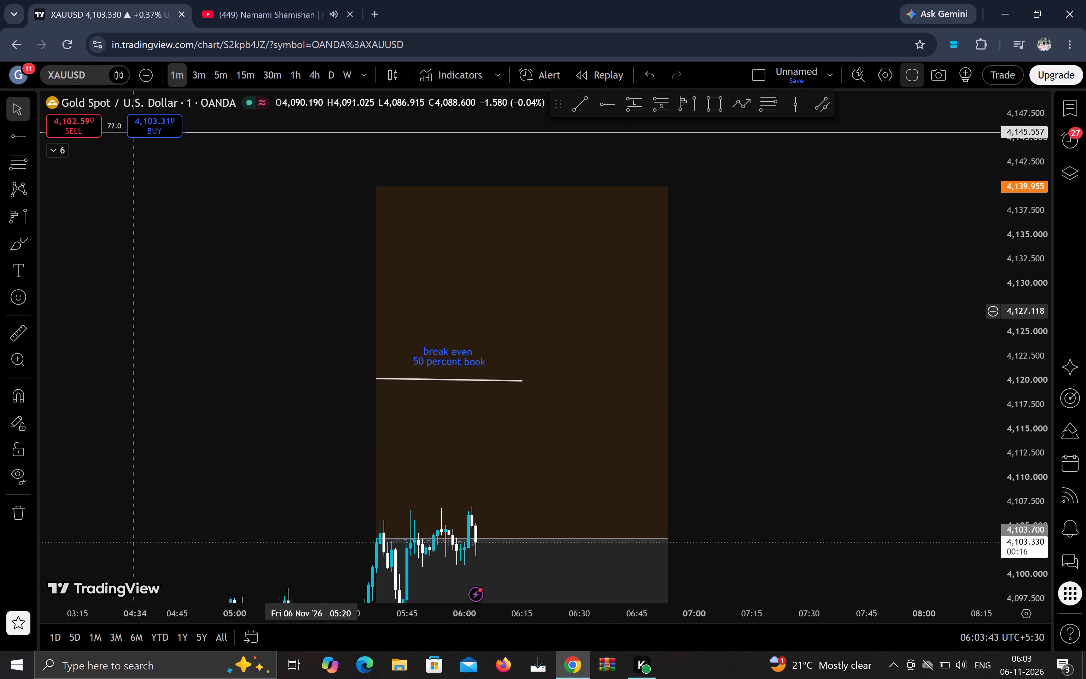
left_click_drag(310, 303, 285, 246)
scroll(499, 316, "up", 5)
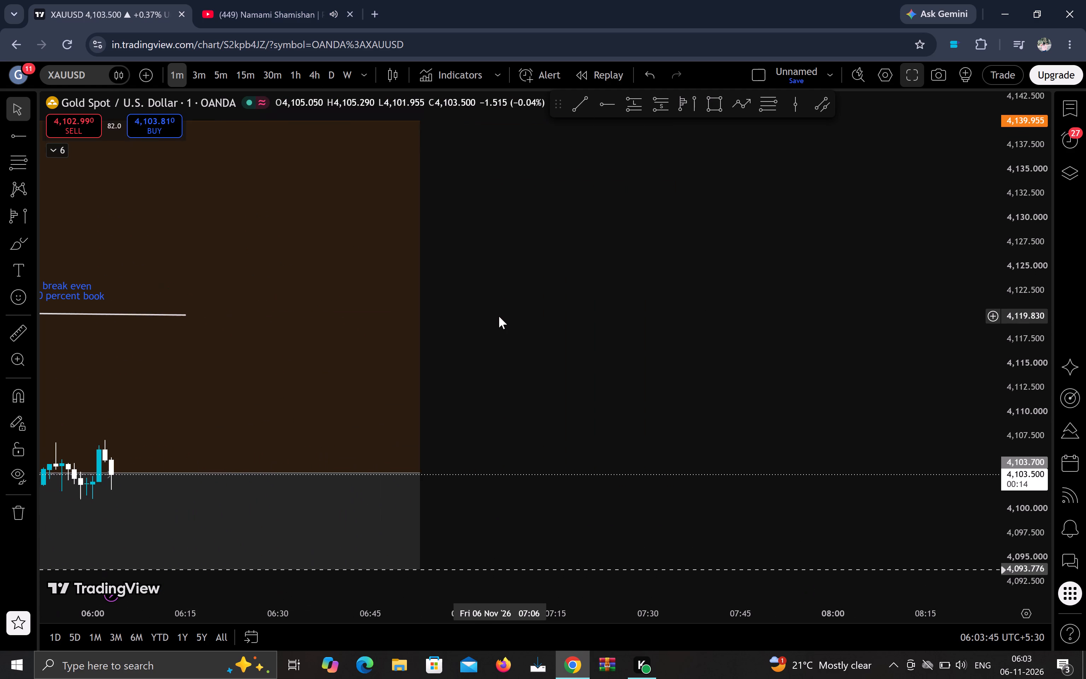
left_click_drag(502, 330, 596, 329)
left_click_drag(596, 329, 694, 329)
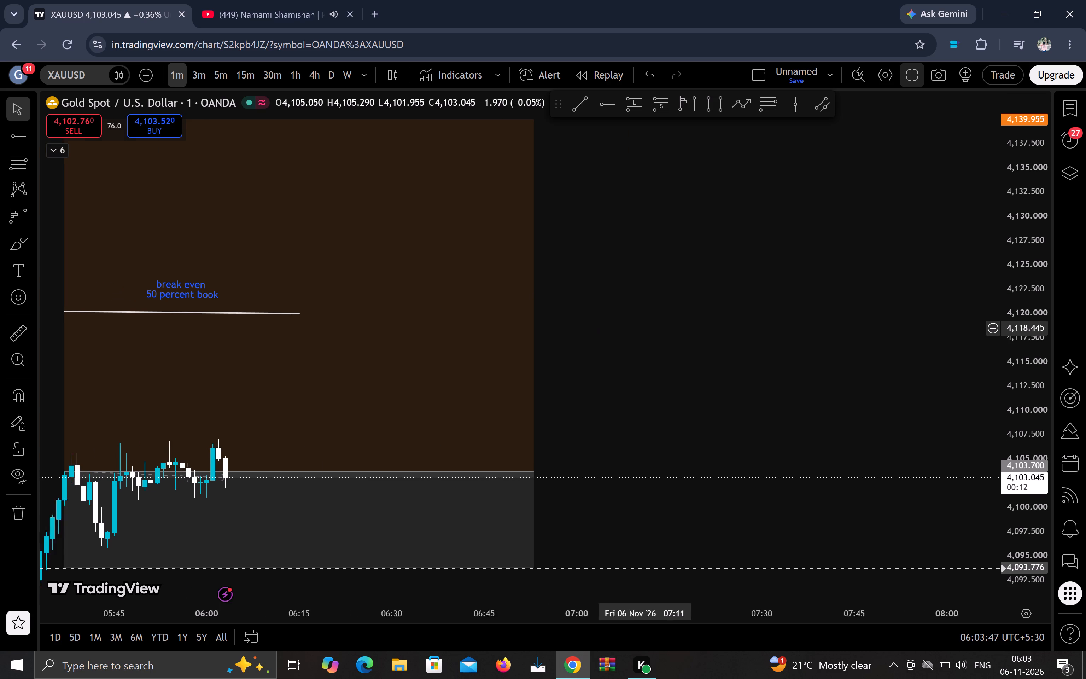
left_click_drag(694, 329, 787, 329)
Switch the chart to EURUSD and examine the short position's entry, stop and target against the volume profile levels and recent candles.
left_click(88, 71)
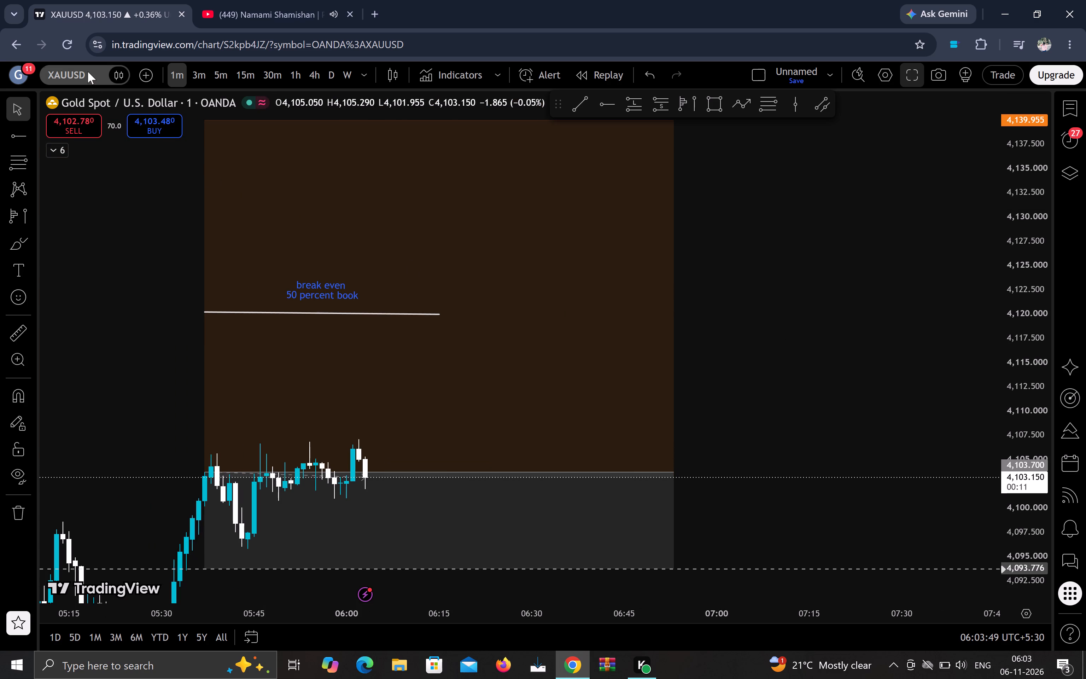
left_click(781, 145)
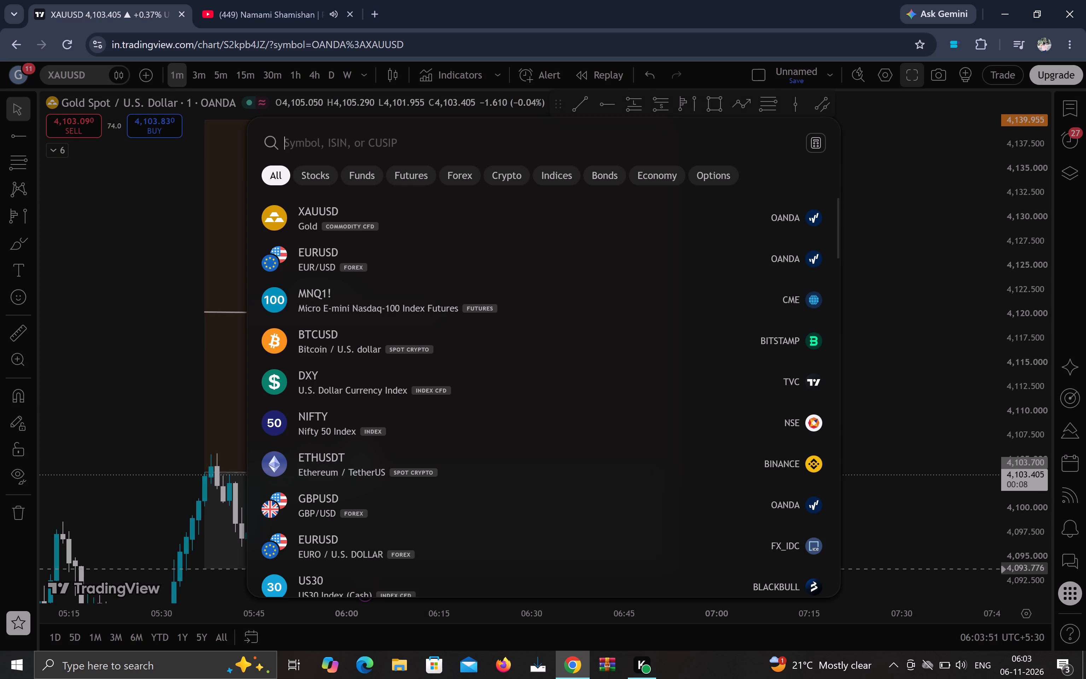
left_click(609, 256)
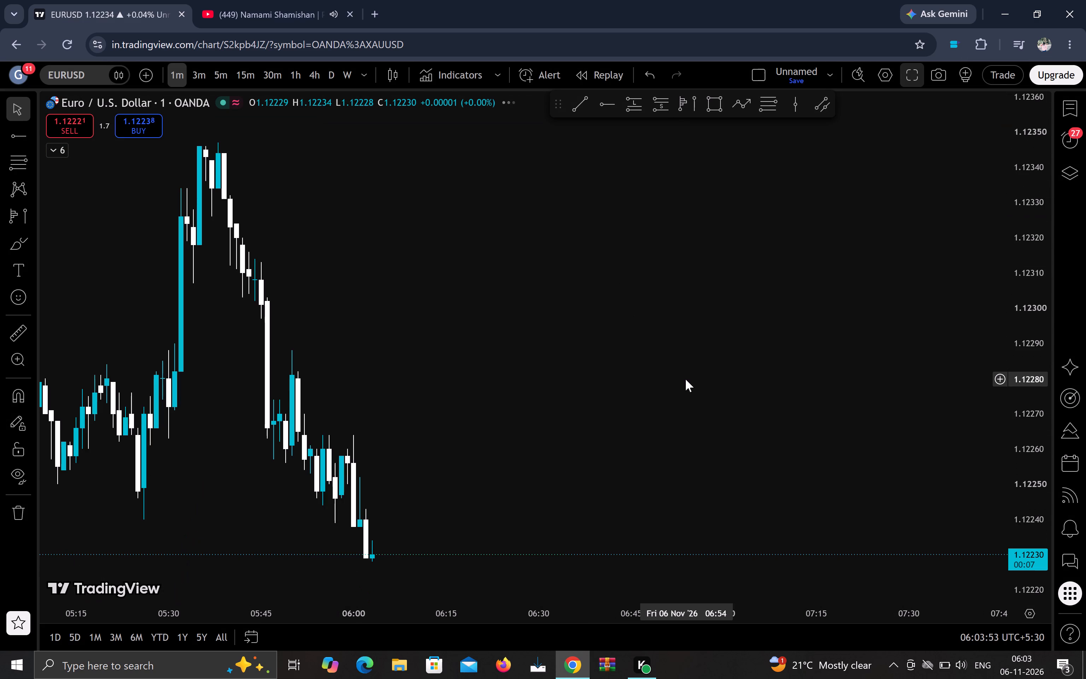
scroll(685, 379, "up", 7)
scroll(685, 379, "down", 10)
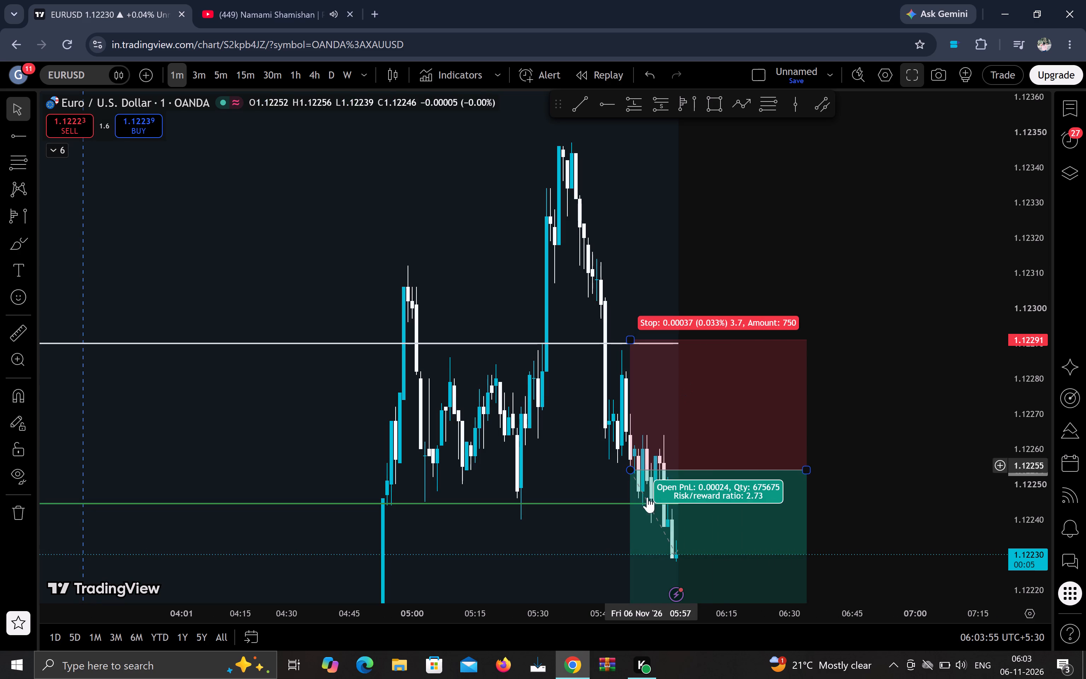
left_click_drag(582, 550, 597, 304)
left_click_drag(597, 304, 563, 226)
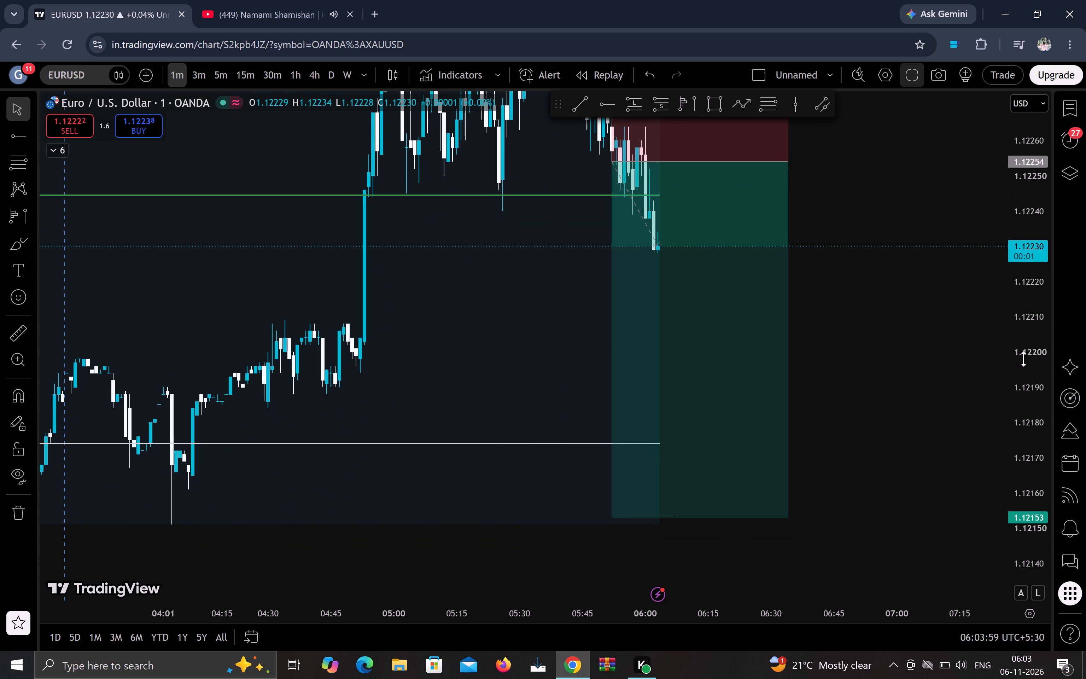
scroll(1023, 359, "up", 9)
scroll(1023, 359, "down", 20)
scroll(1023, 359, "down", 12)
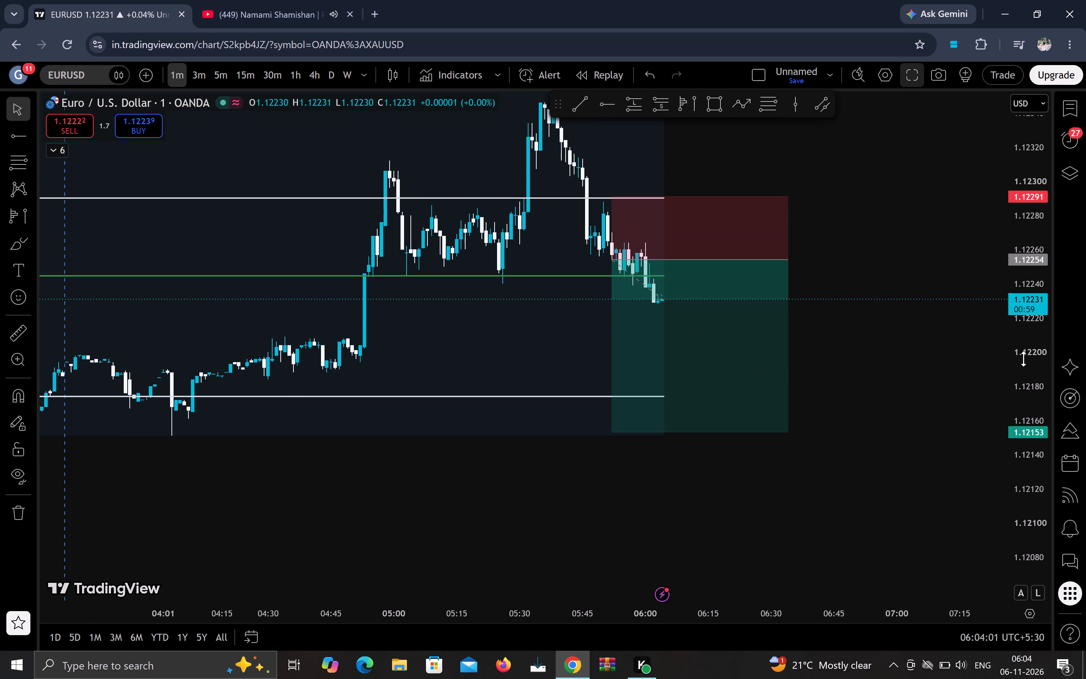
scroll(805, 453, "down", 5)
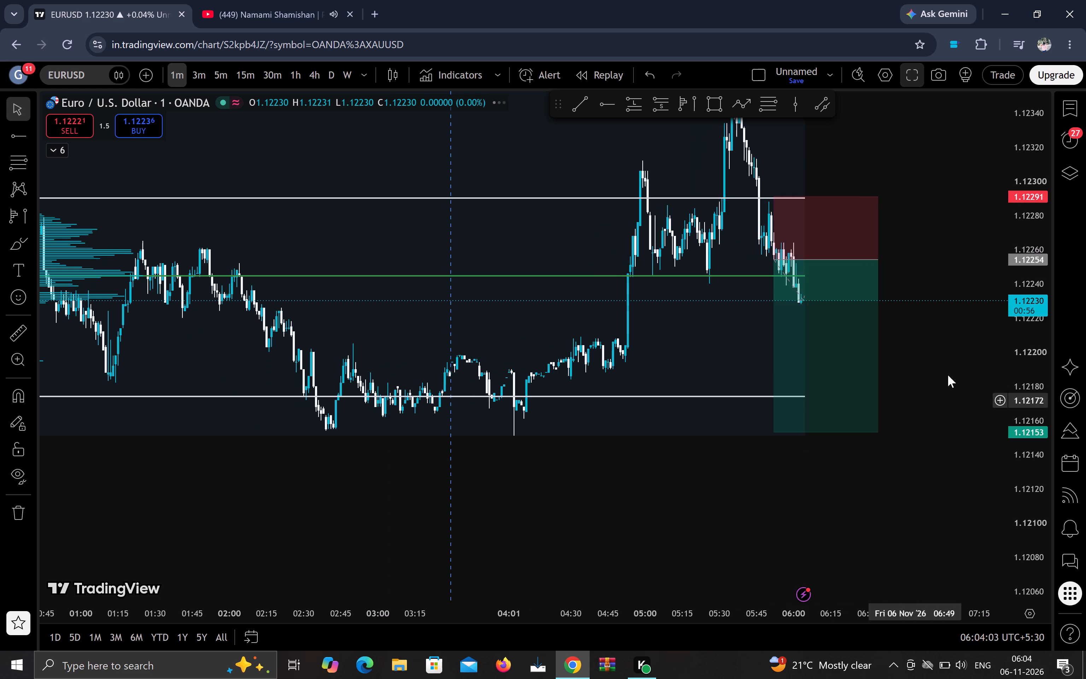
left_click_drag(954, 372, 837, 399)
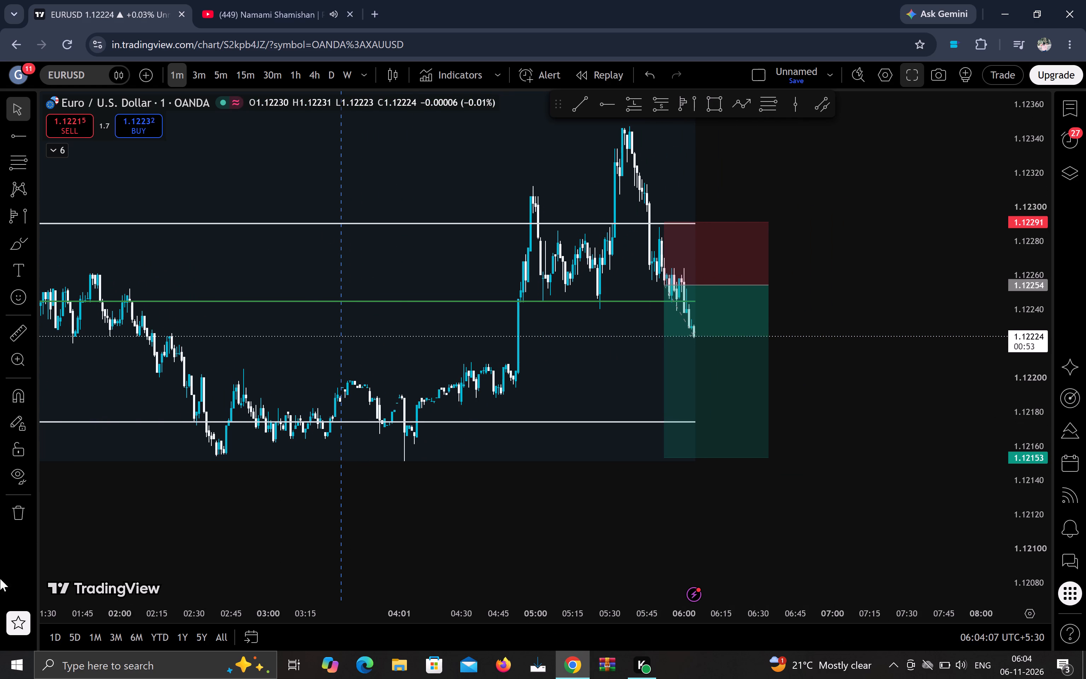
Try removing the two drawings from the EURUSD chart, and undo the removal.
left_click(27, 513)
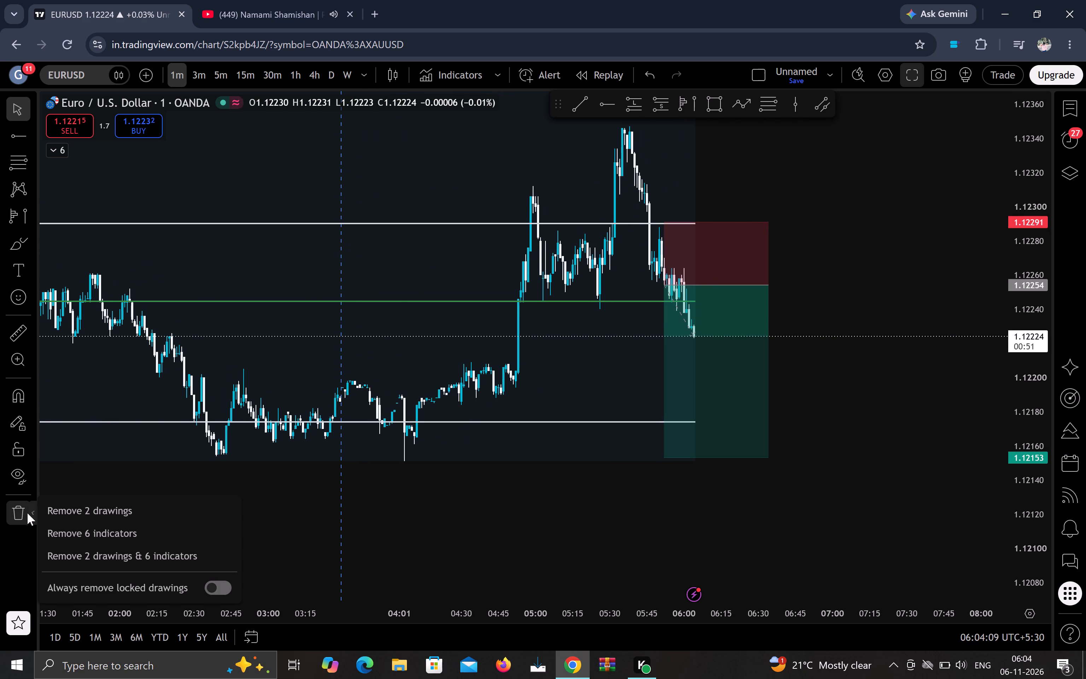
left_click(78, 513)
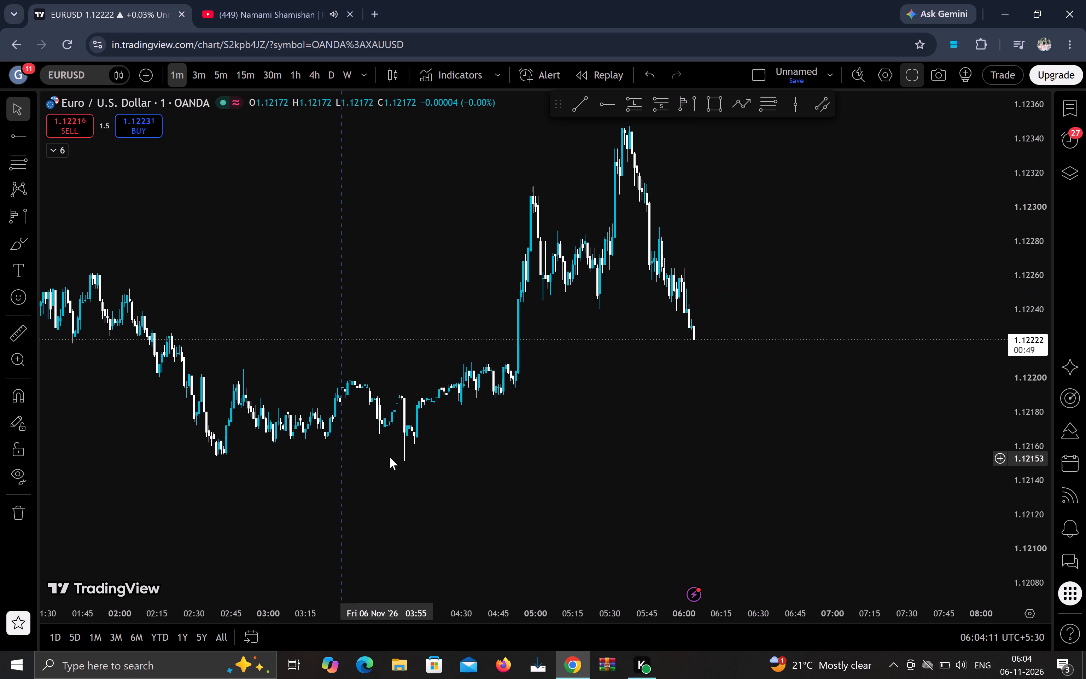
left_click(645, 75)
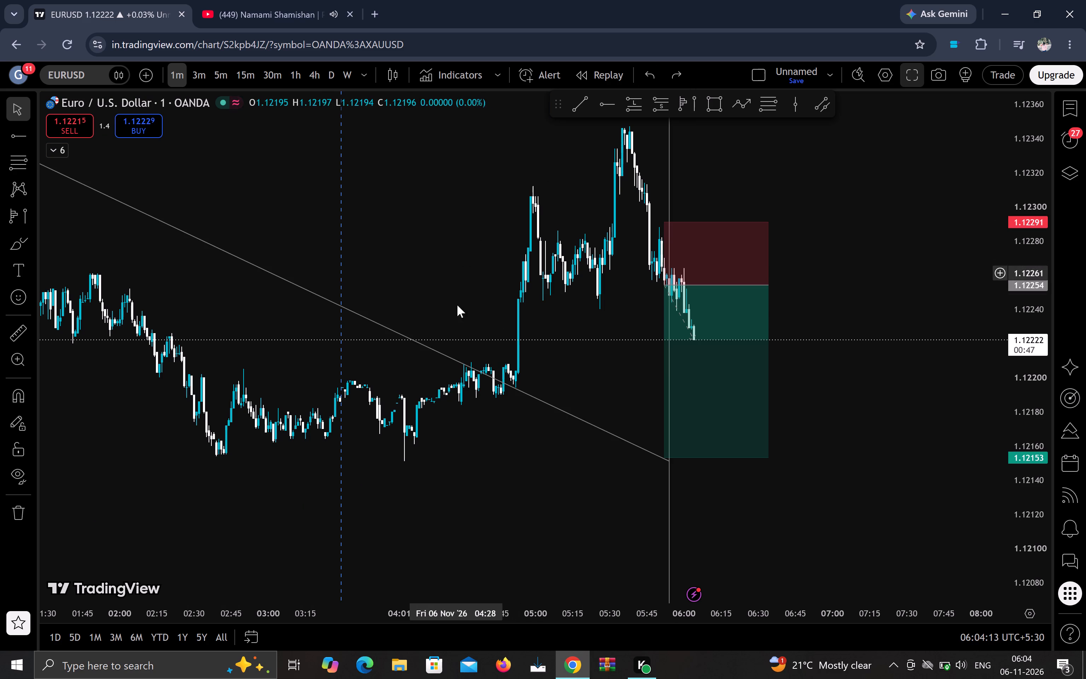
Delete the volume profile drawing anchored near 05:54 from the EURUSD chart.
left_click(634, 419)
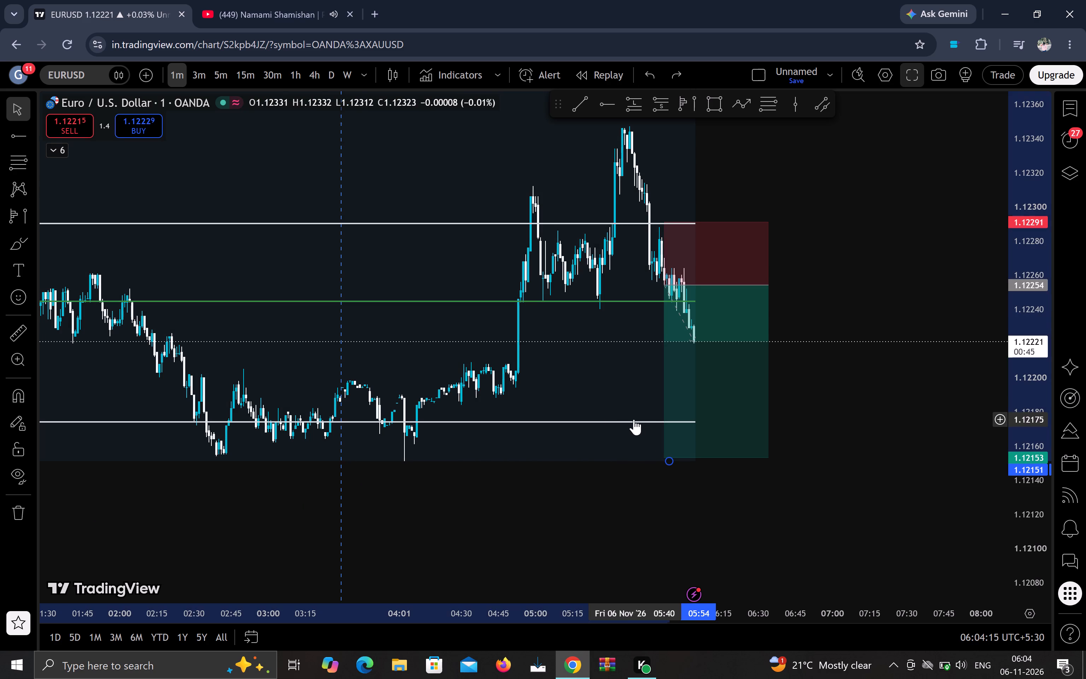
left_click(391, 126)
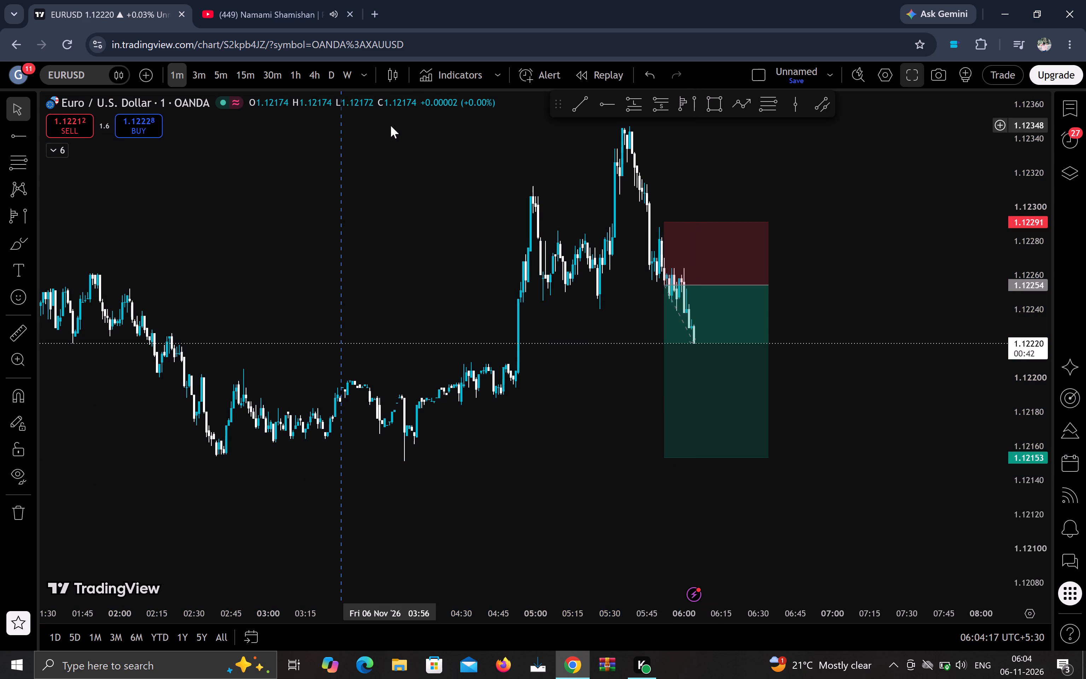
Tighten the EURUSD short position's stop level to 1.12284.
scroll(851, 387, "up", 1)
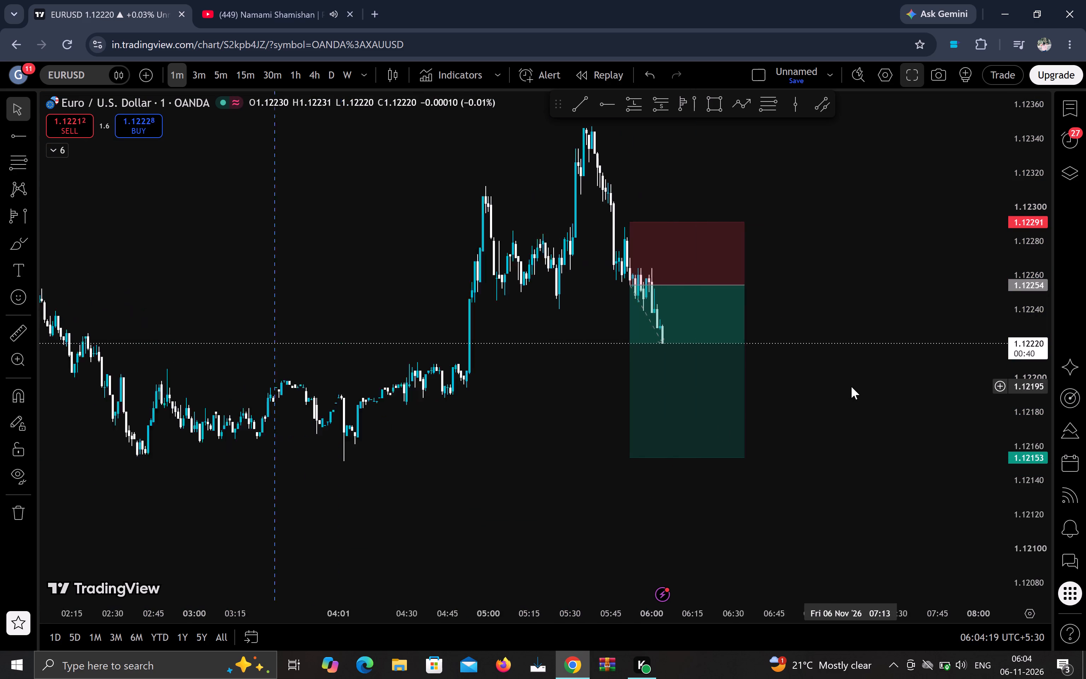
scroll(851, 387, "up", 3)
left_click_drag(831, 255, 682, 332)
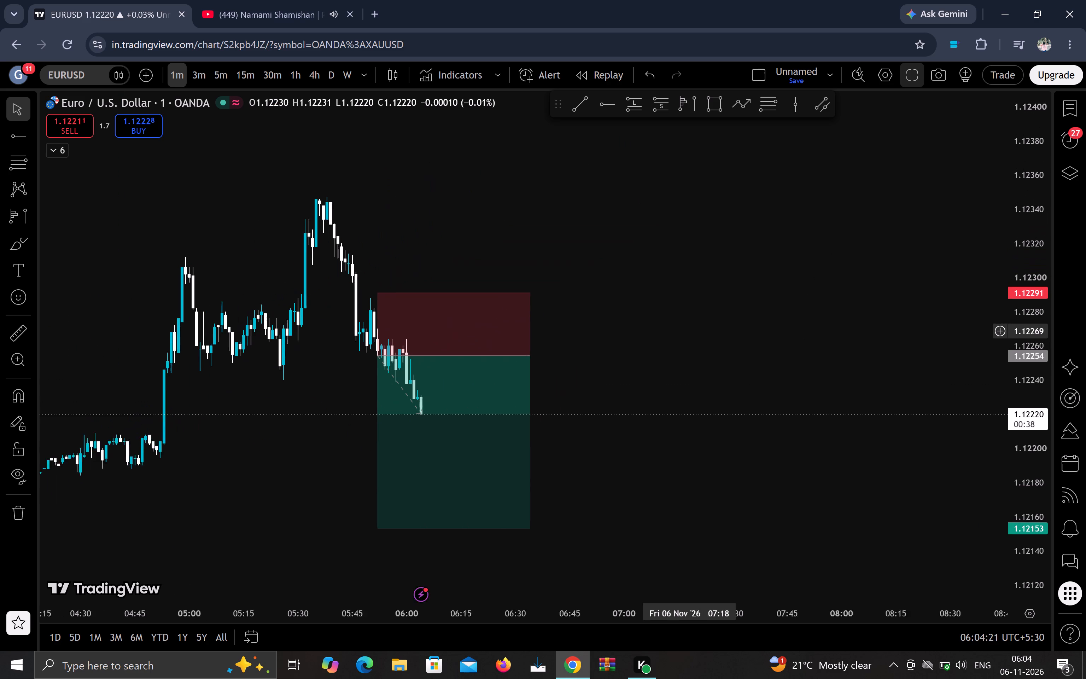
left_click_drag(682, 332, 684, 325)
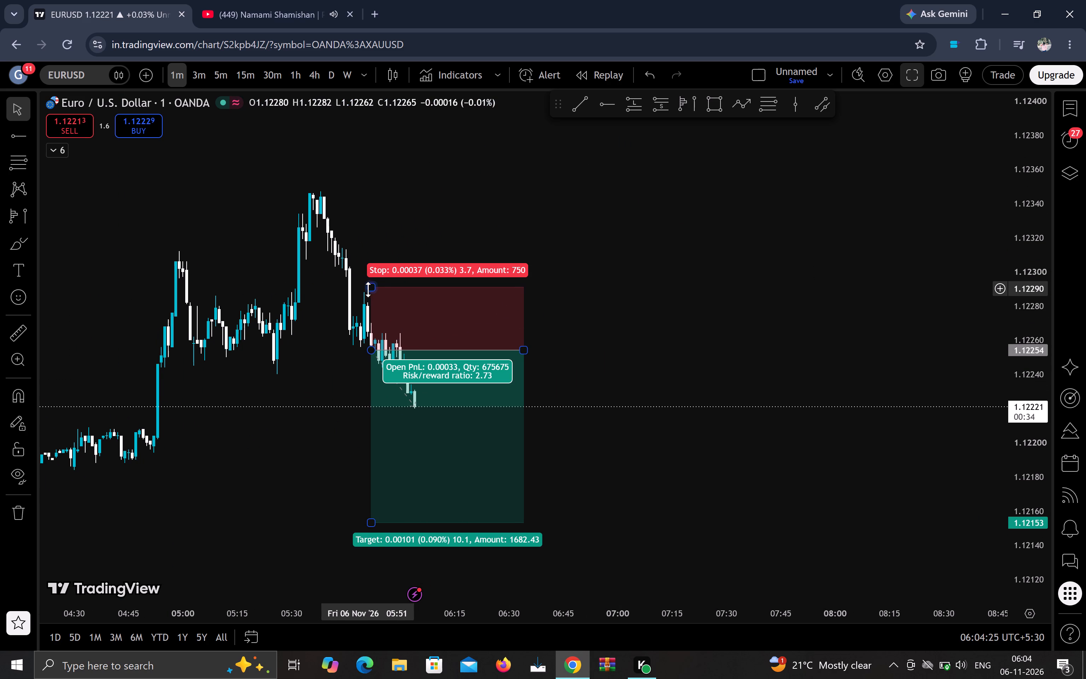
left_click_drag(368, 290, 341, 297)
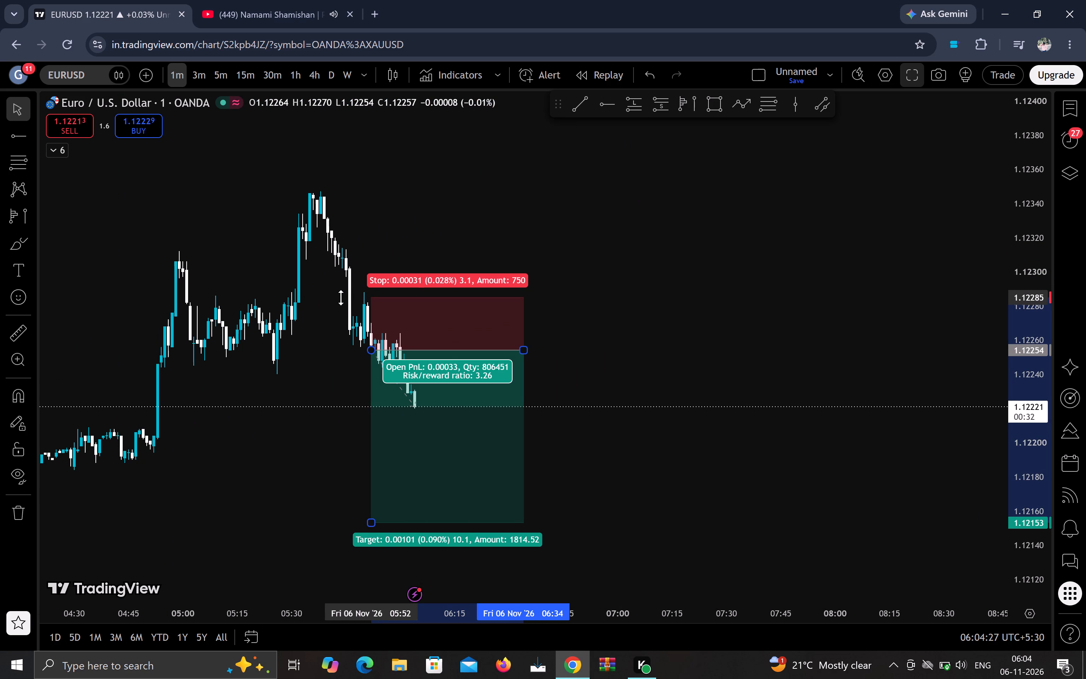
left_click_drag(341, 297, 341, 299)
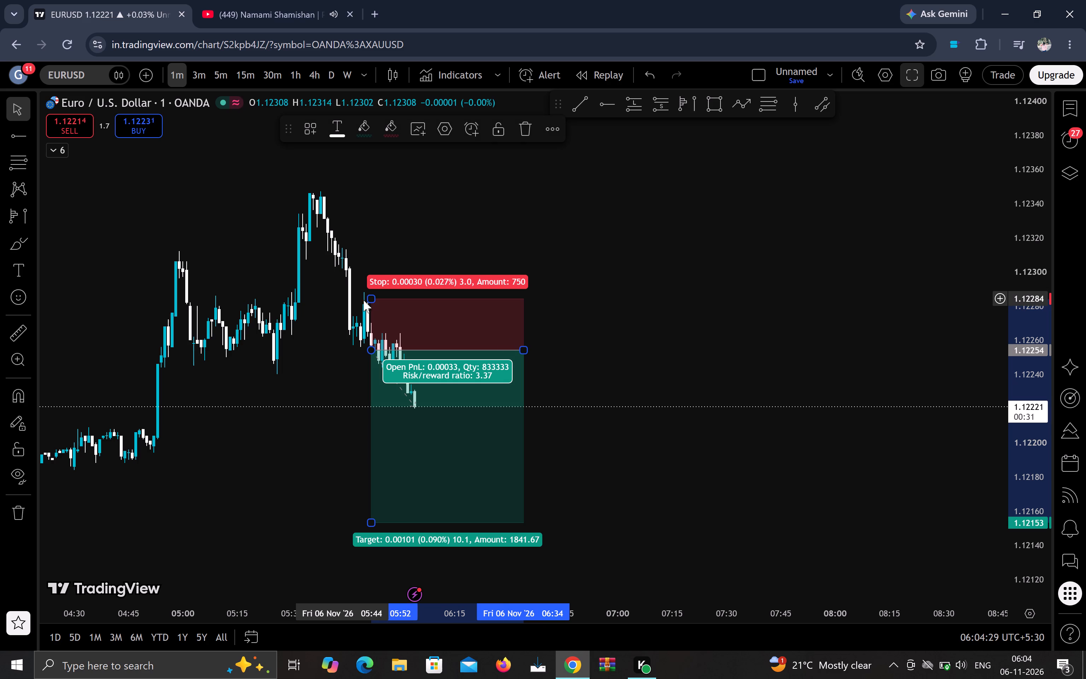
left_click(728, 367)
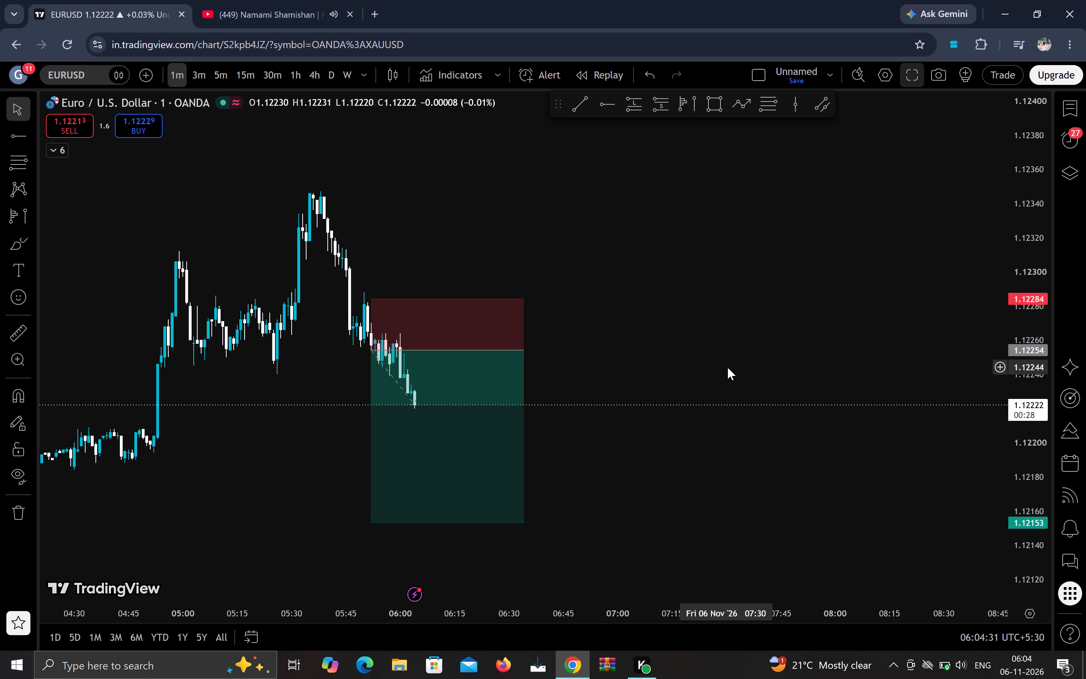
Switch the chart to XAUUSD.
scroll(728, 367, "up", 2)
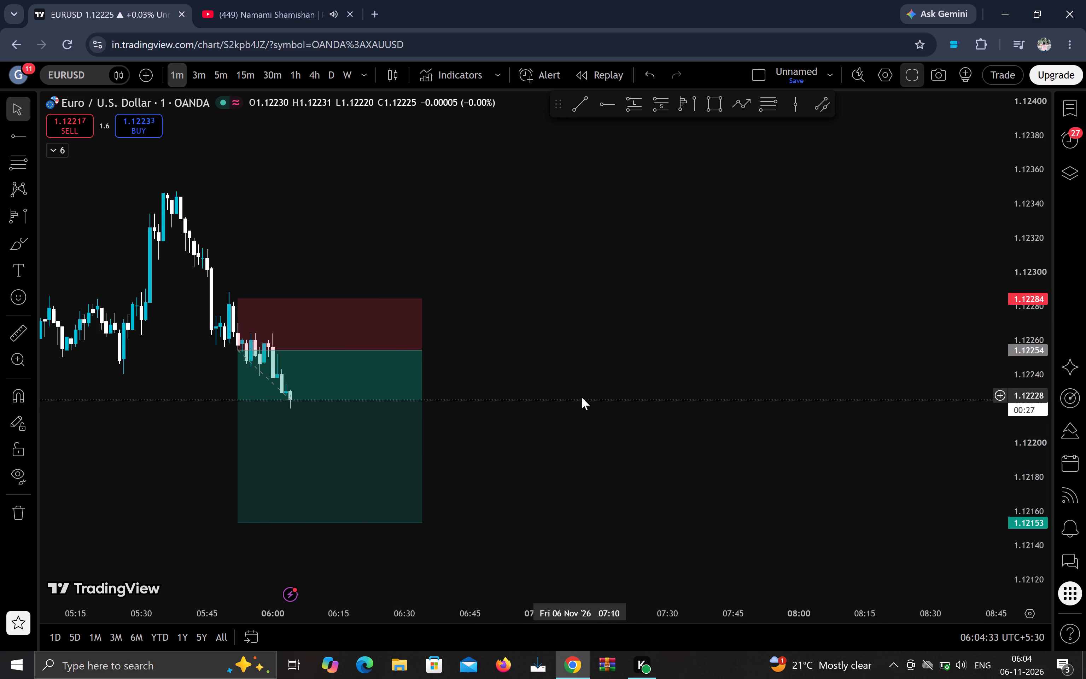
left_click_drag(585, 403, 638, 403)
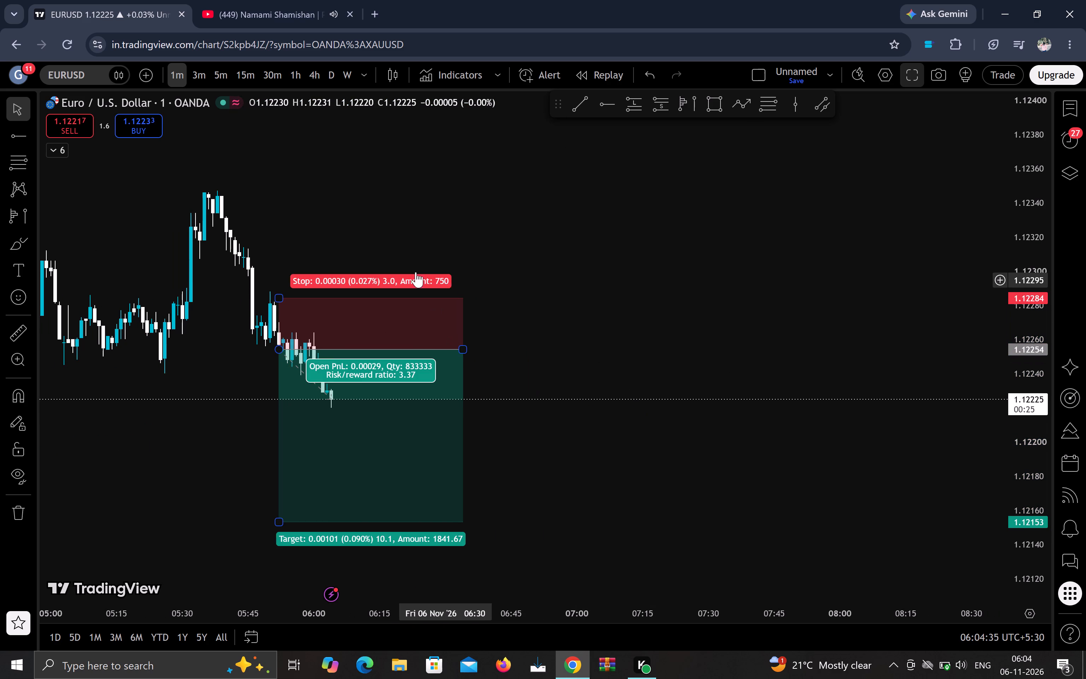
left_click(87, 78)
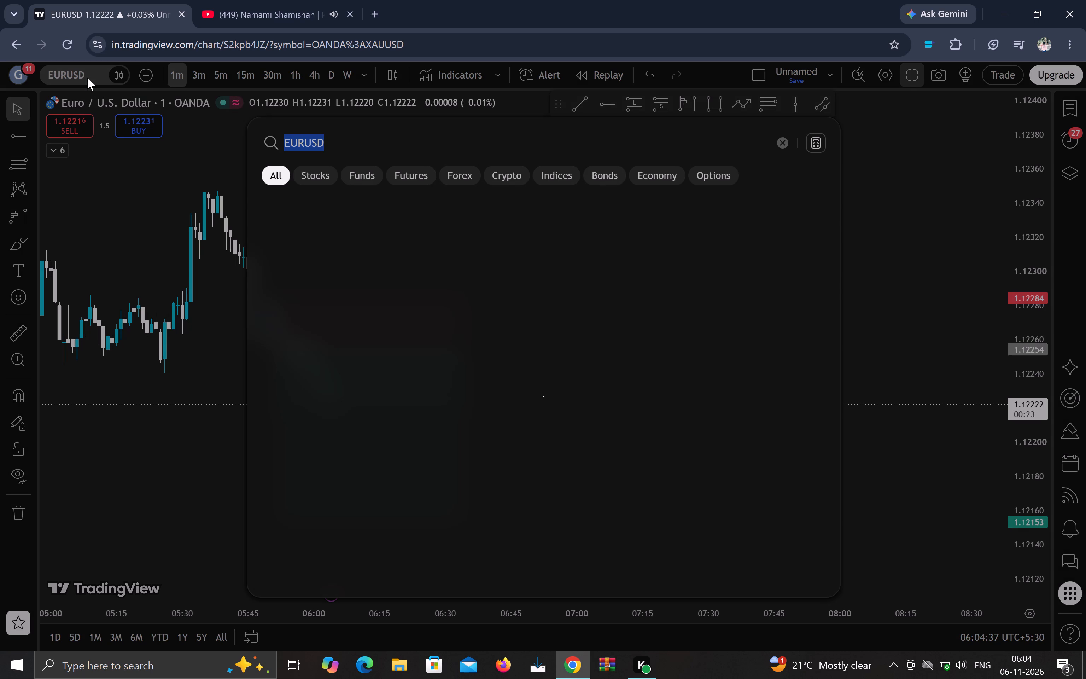
left_click(781, 139)
left_click(620, 267)
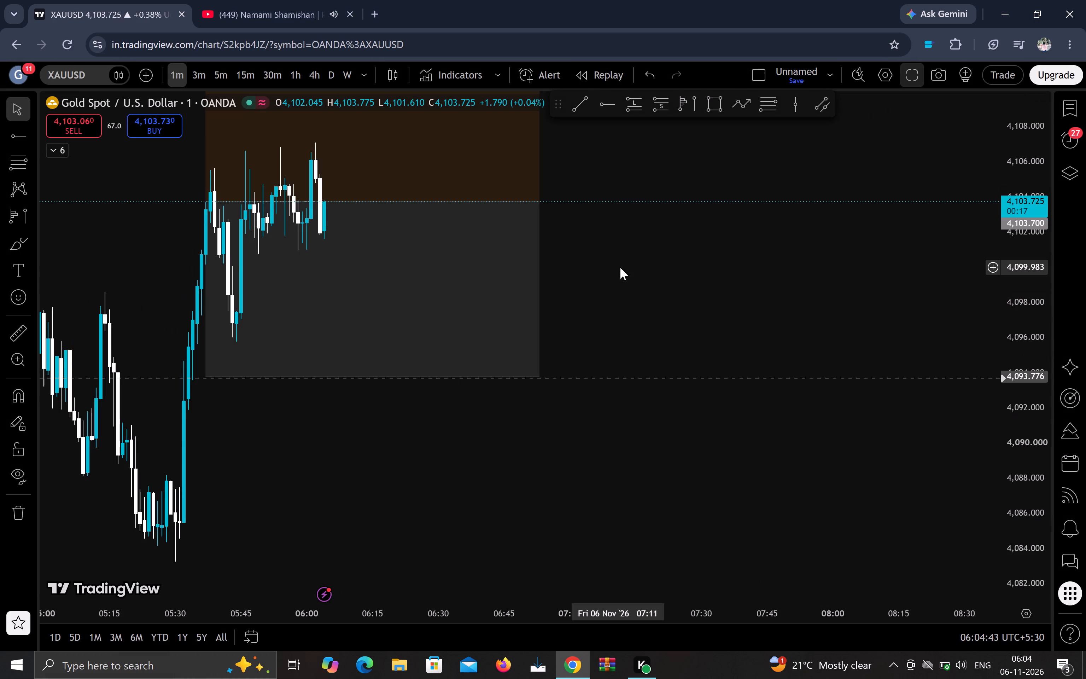
Examine the XAUUSD long's entry, stop, target and break-even line against the newest candles.
scroll(620, 267, "down", 3)
scroll(620, 267, "up", 6)
left_click_drag(607, 275, 685, 275)
left_click_drag(611, 286, 729, 442)
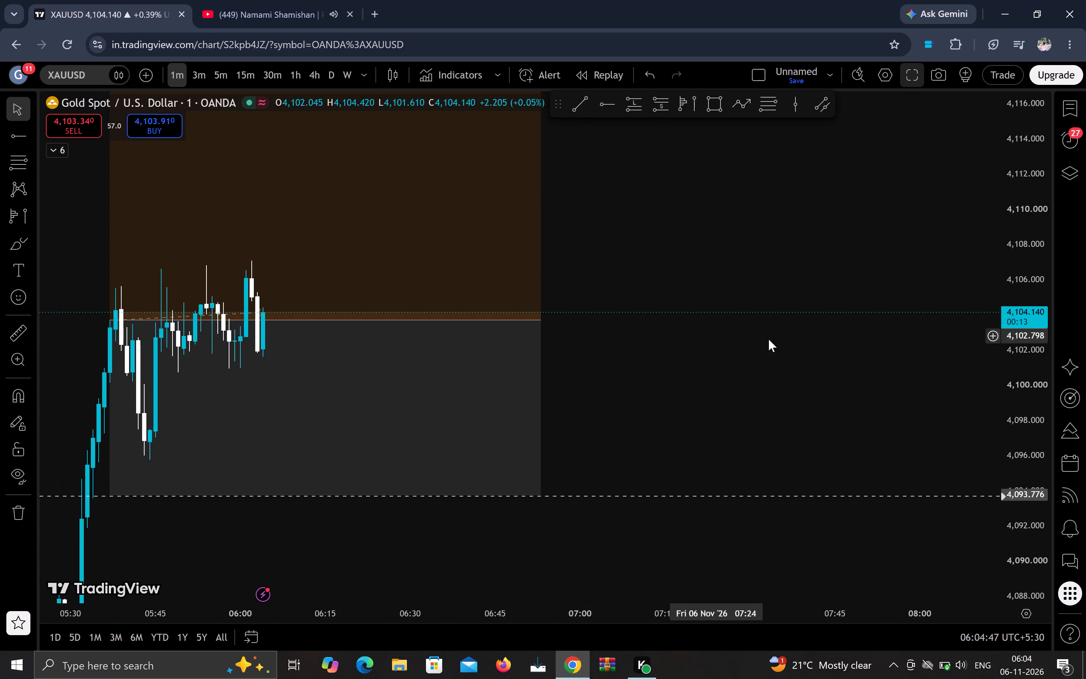
scroll(1030, 389, "up", 5)
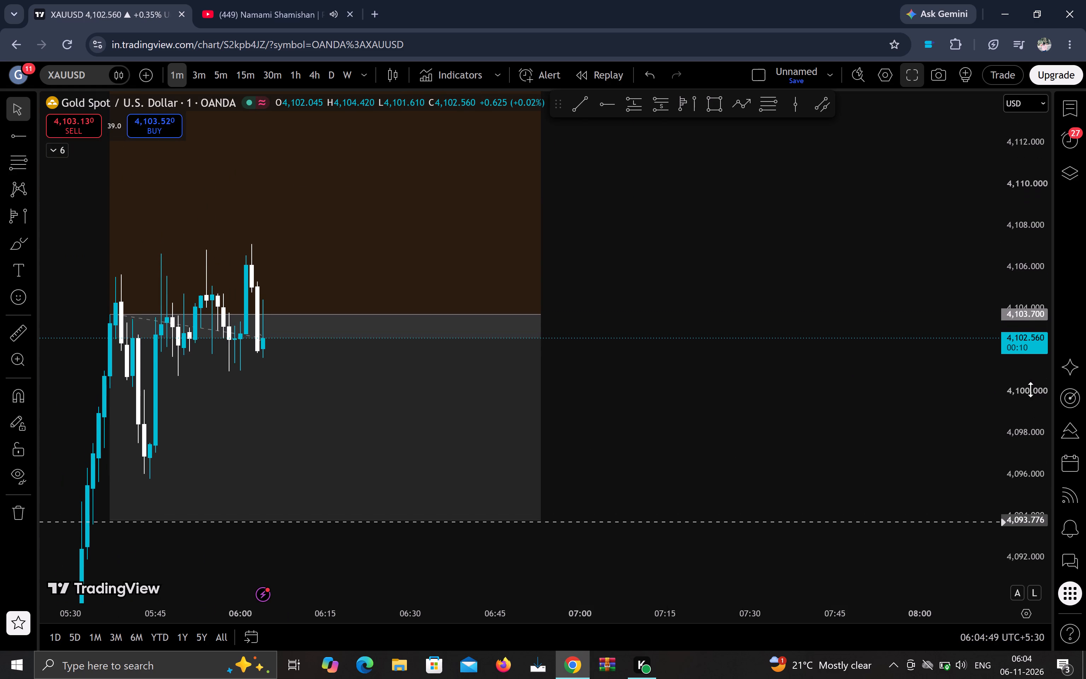
scroll(1030, 389, "down", 17)
scroll(1030, 389, "down", 7)
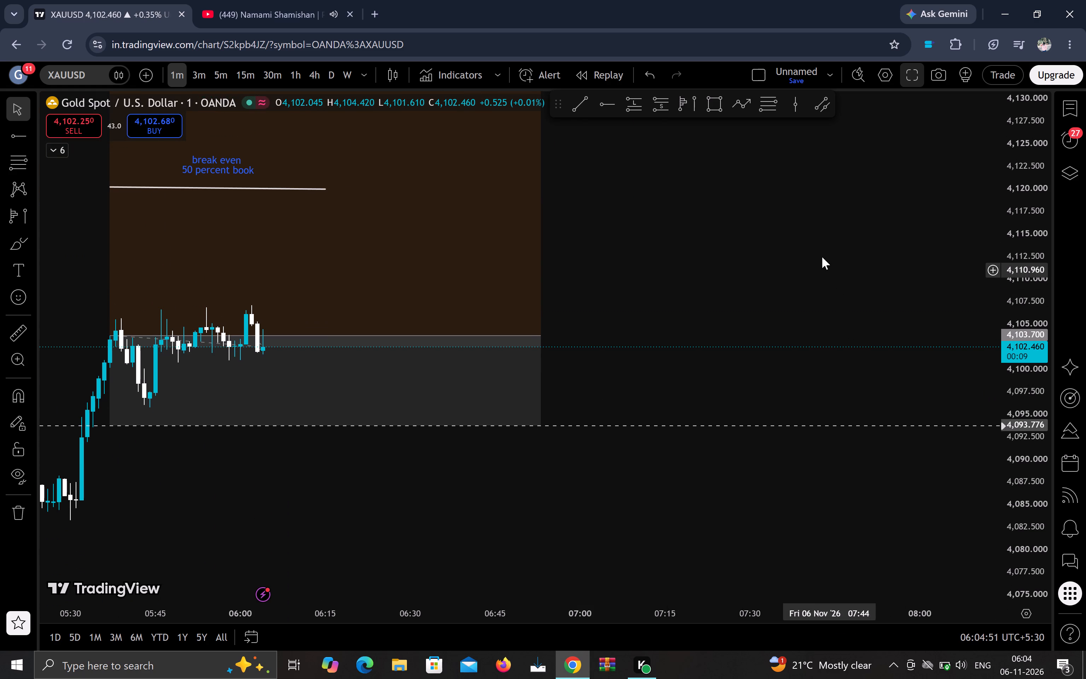
left_click_drag(819, 250, 856, 408)
left_click_drag(742, 364, 803, 364)
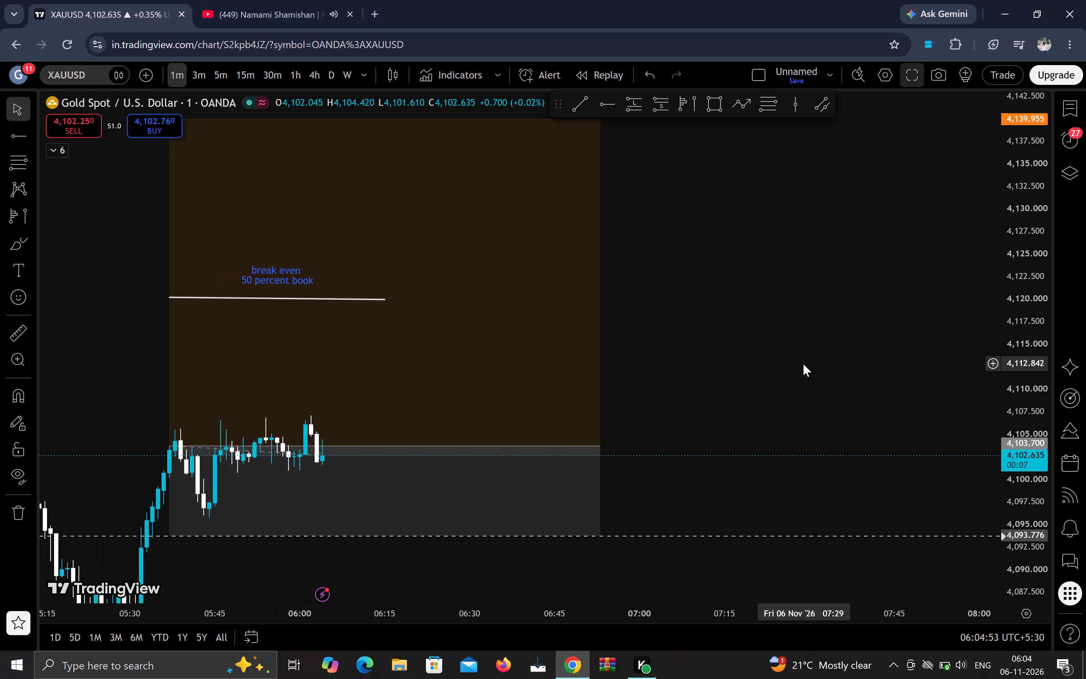
scroll(803, 364, "up", 3)
scroll(803, 364, "down", 6)
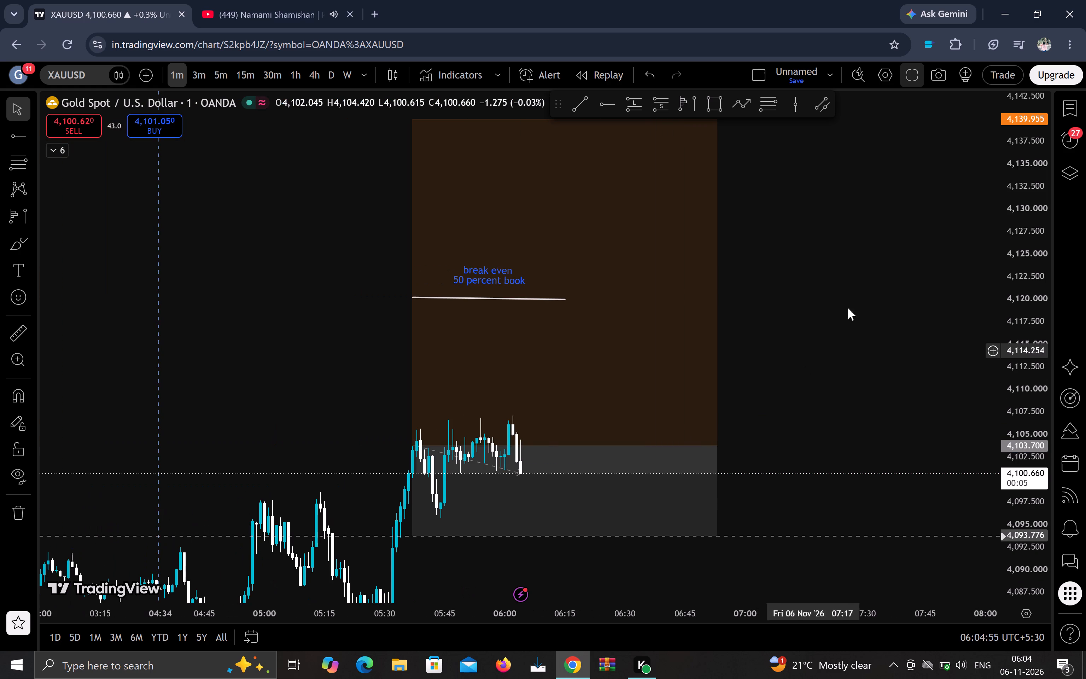
left_click_drag(864, 284, 870, 397)
left_click_drag(870, 397, 859, 284)
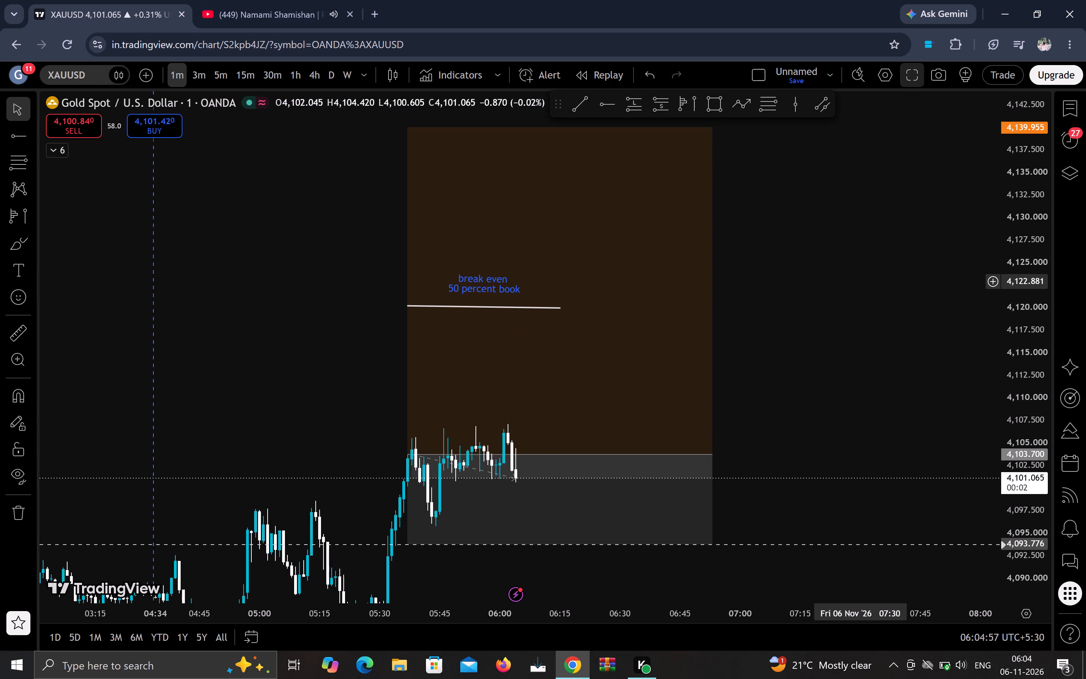
left_click_drag(859, 284, 817, 304)
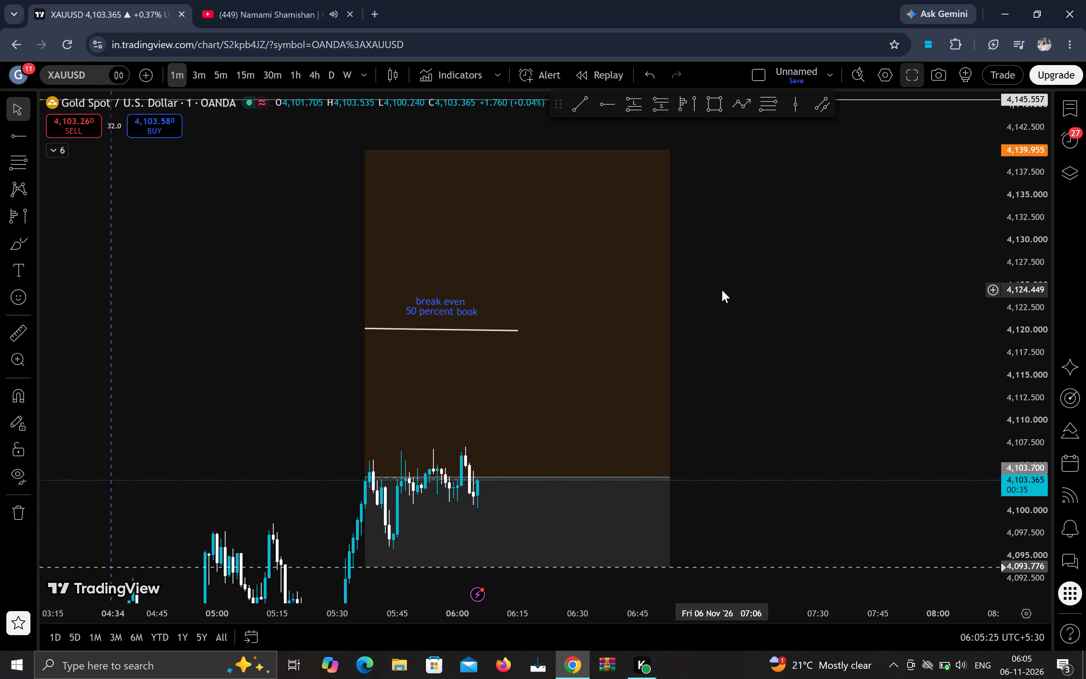
left_click_drag(722, 296, 711, 293)
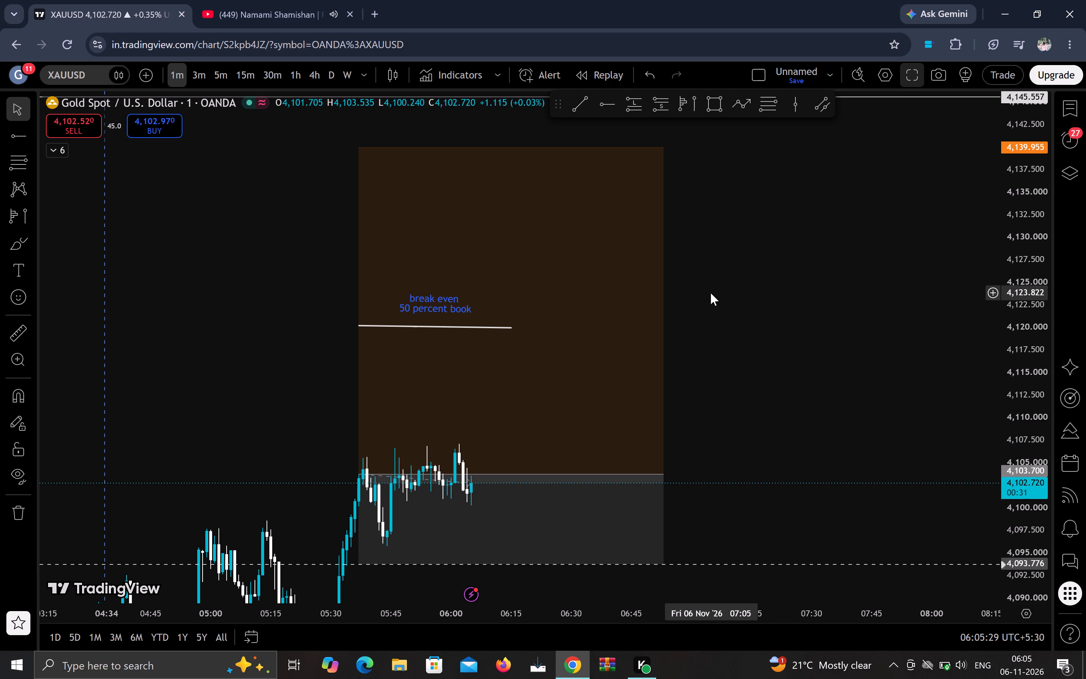
Switch to the YouTube tab and play the suggested video "RAM SIYA RAM I Adipurush".
left_click(278, 0)
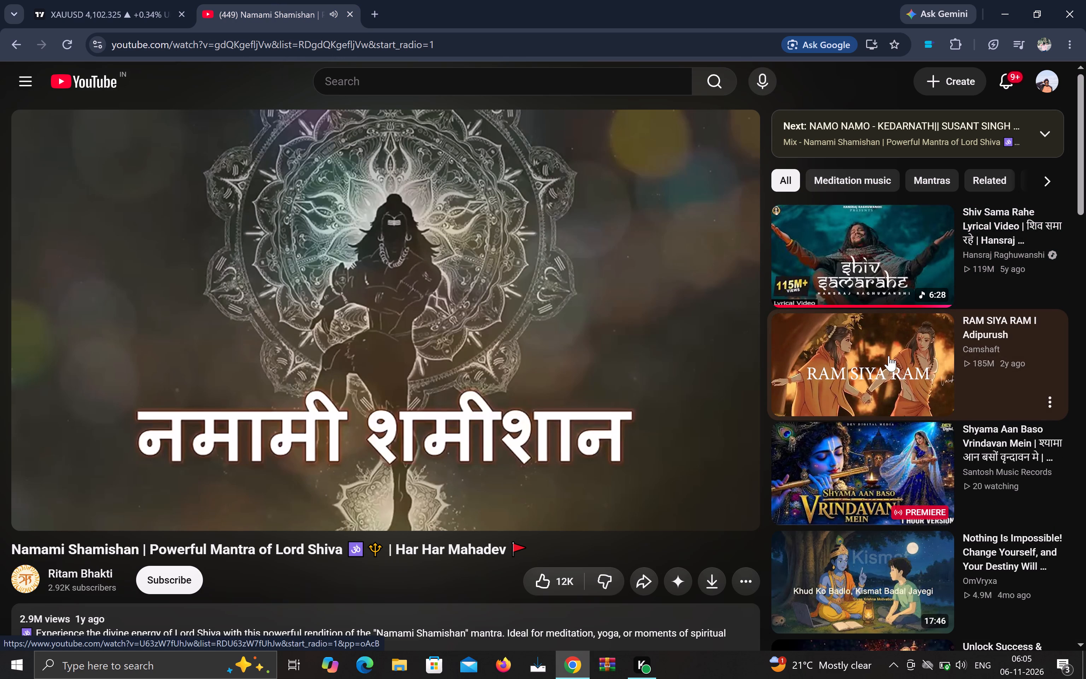
left_click(889, 357)
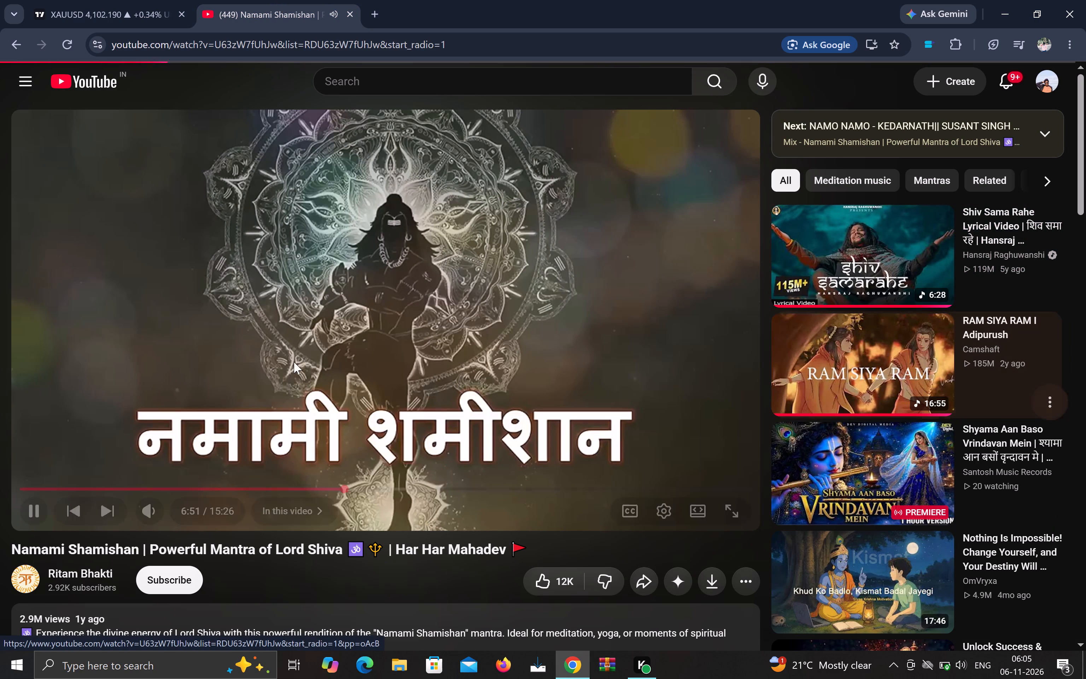
Return to the XAUUSD chart and review the latest candles around the long's entry.
left_click(123, 2)
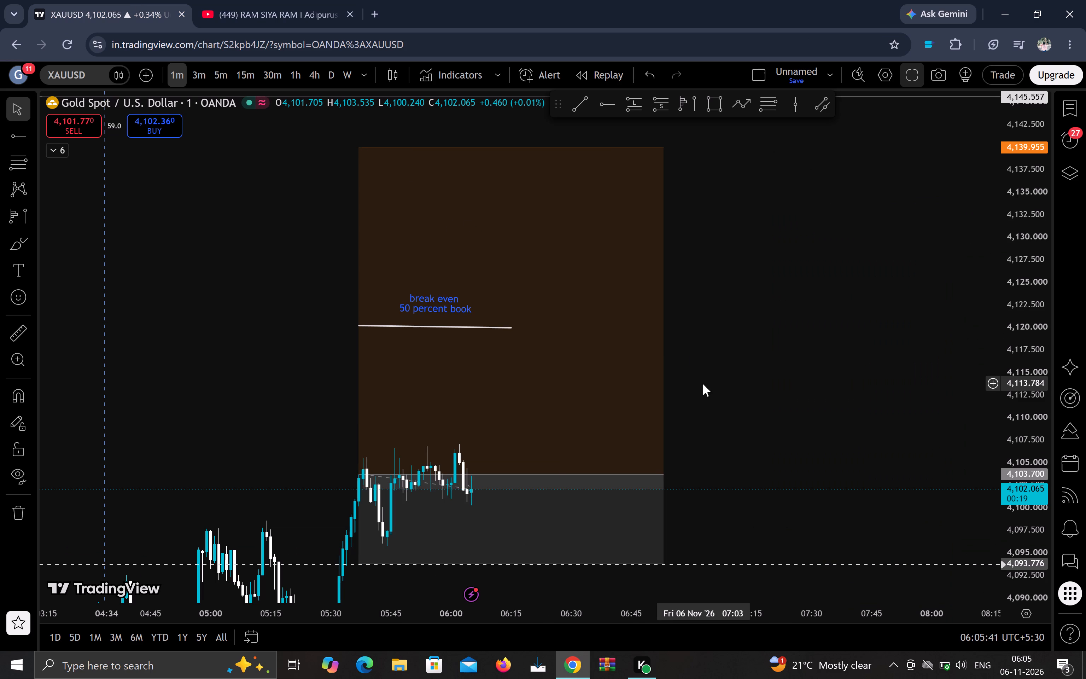
scroll(703, 384, "up", 3)
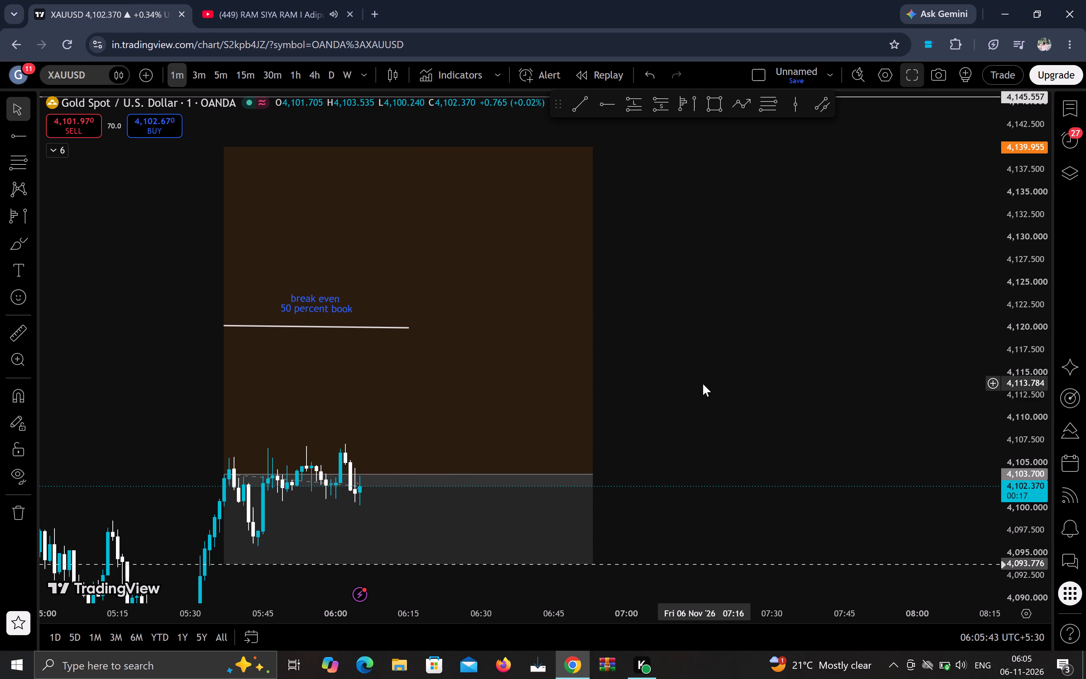
left_click_drag(704, 384, 790, 393)
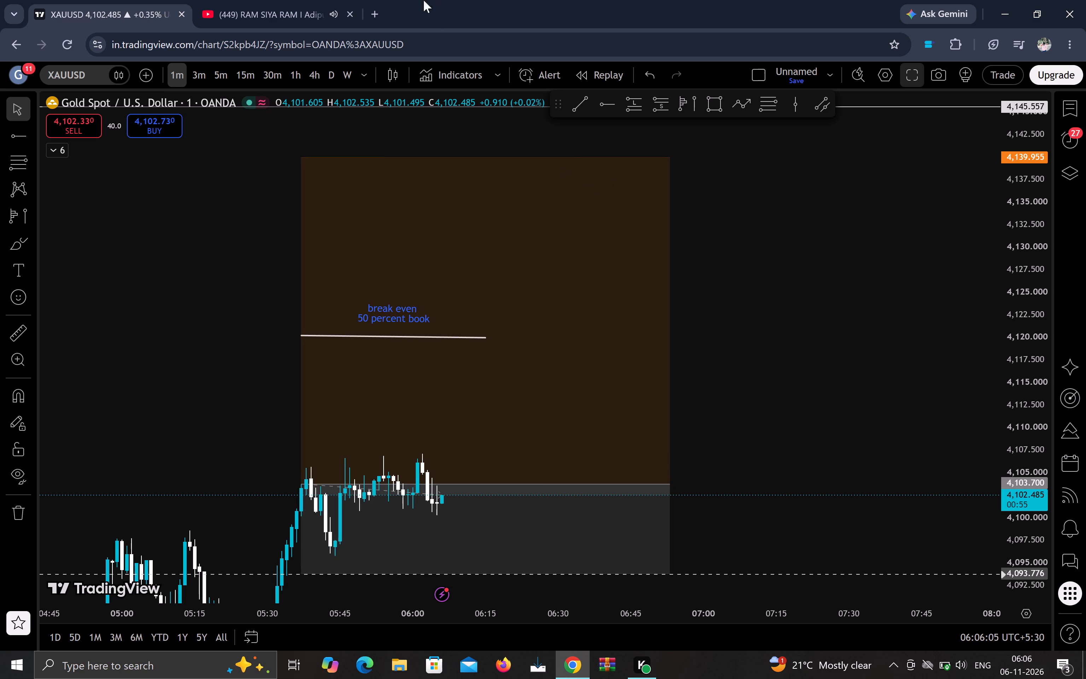
left_click(376, 11)
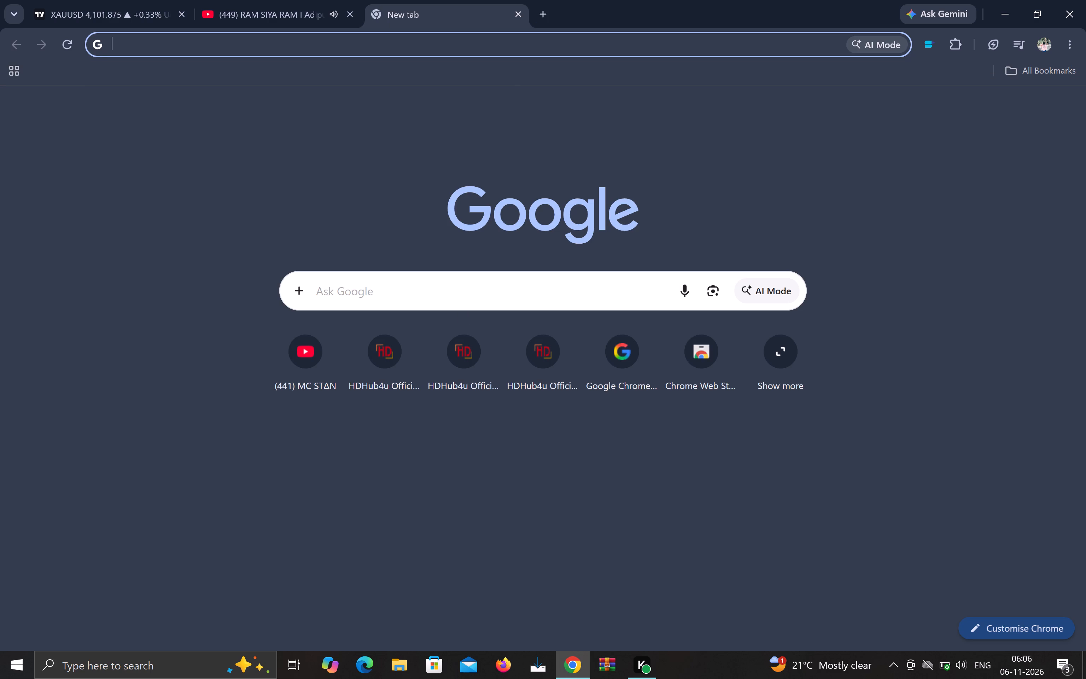
left_click(425, 285)
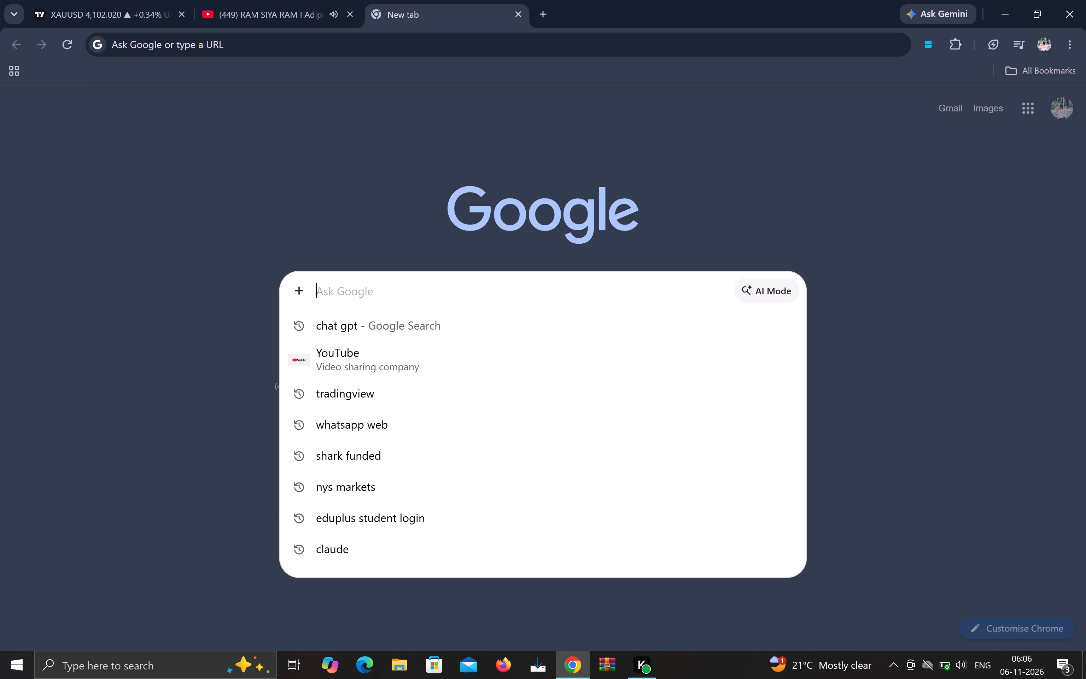